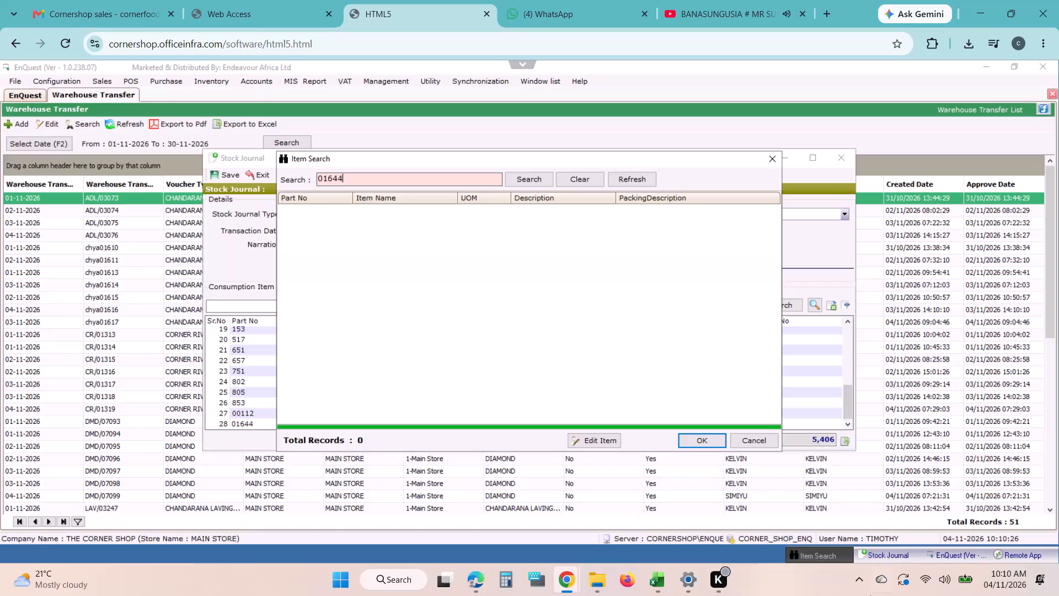
Open the connected Wi-Fi network's properties in Windows Settings and examine its profile type, IP and DNS assignment, and link details.
left_click(939, 582)
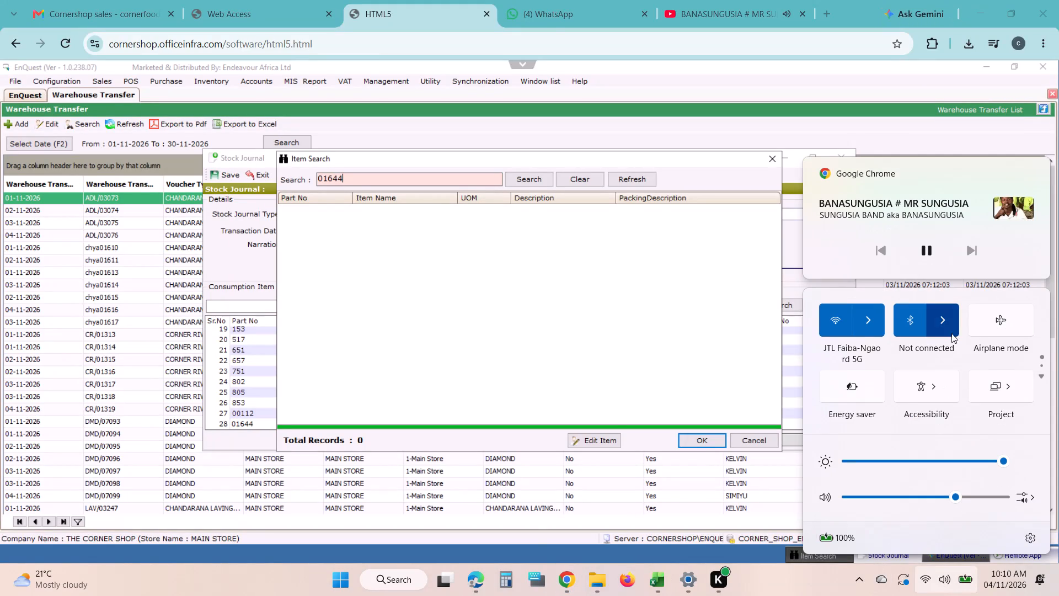
left_click(873, 333)
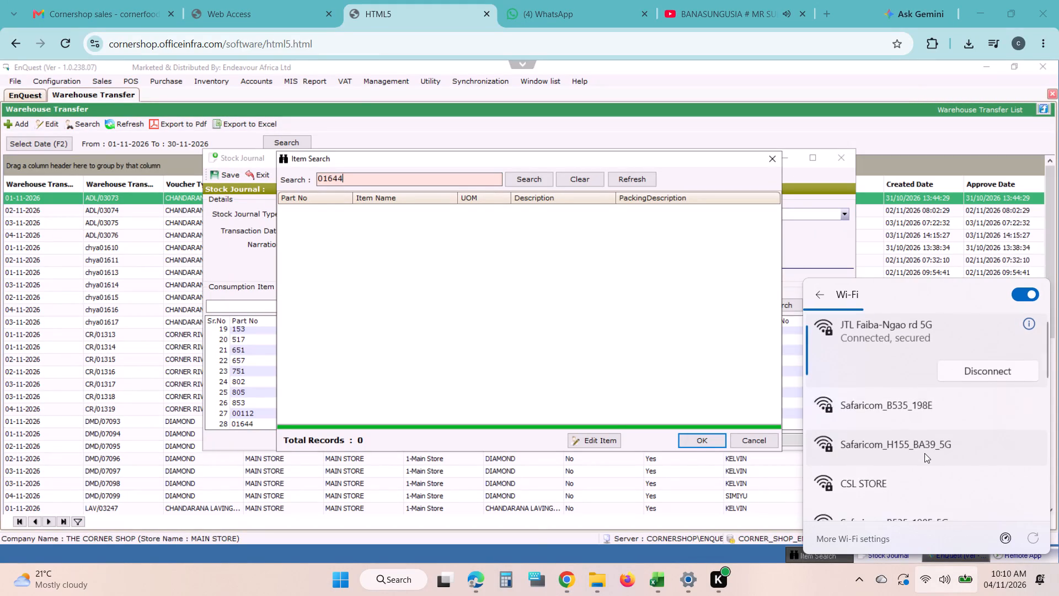
left_click(1031, 322)
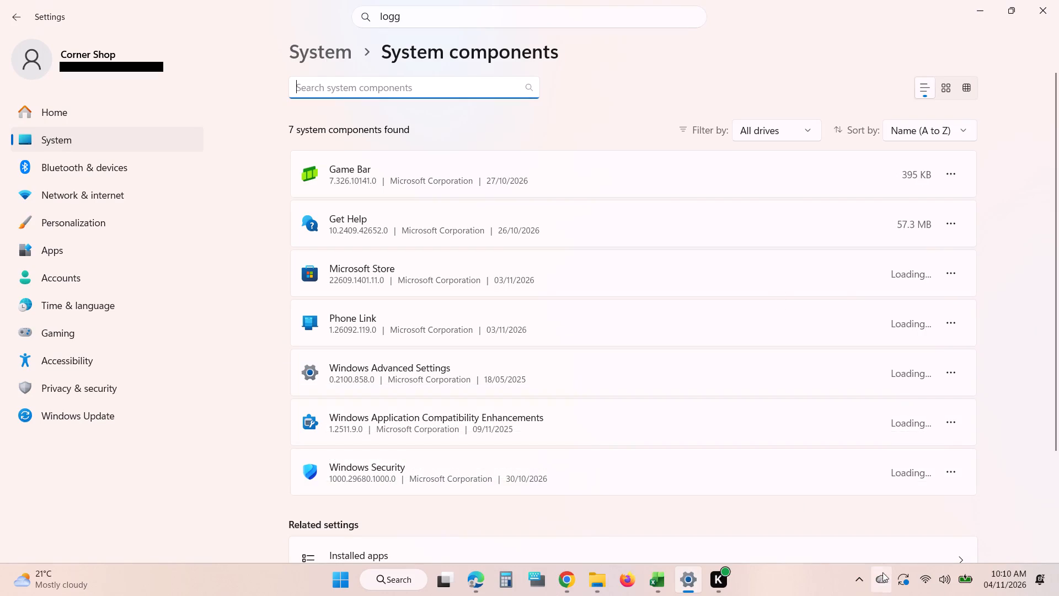
left_click(950, 581)
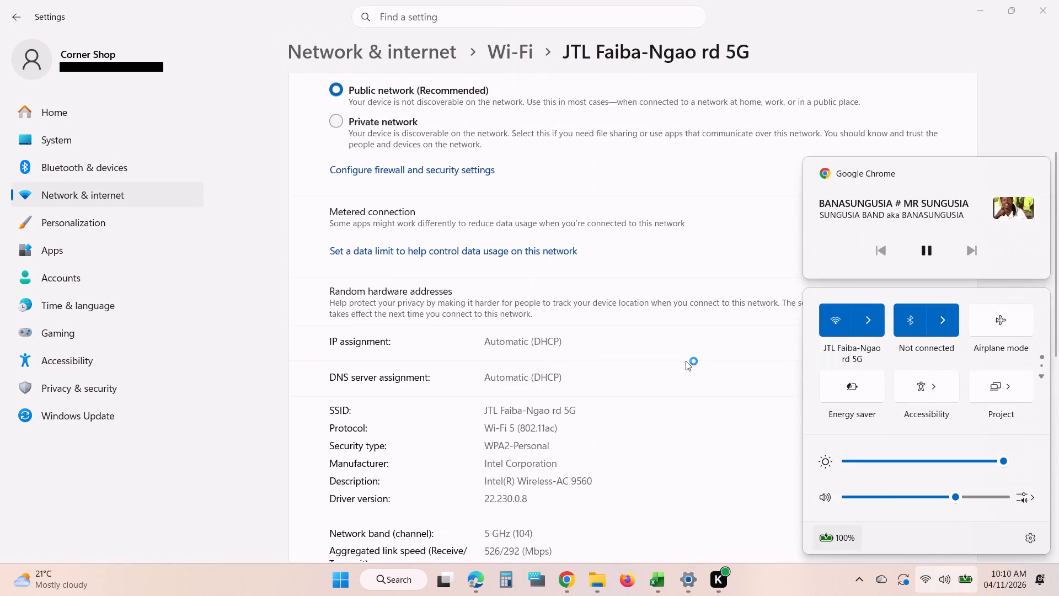
left_click(686, 361)
left_click_drag(1058, 210, 1047, 273)
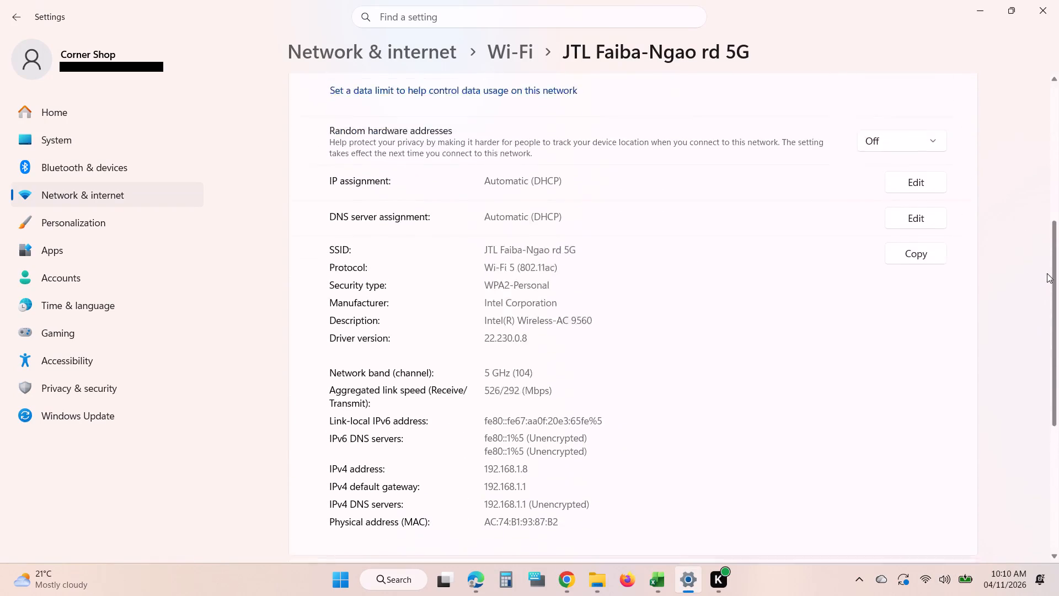
left_click_drag(1047, 273, 1050, 214)
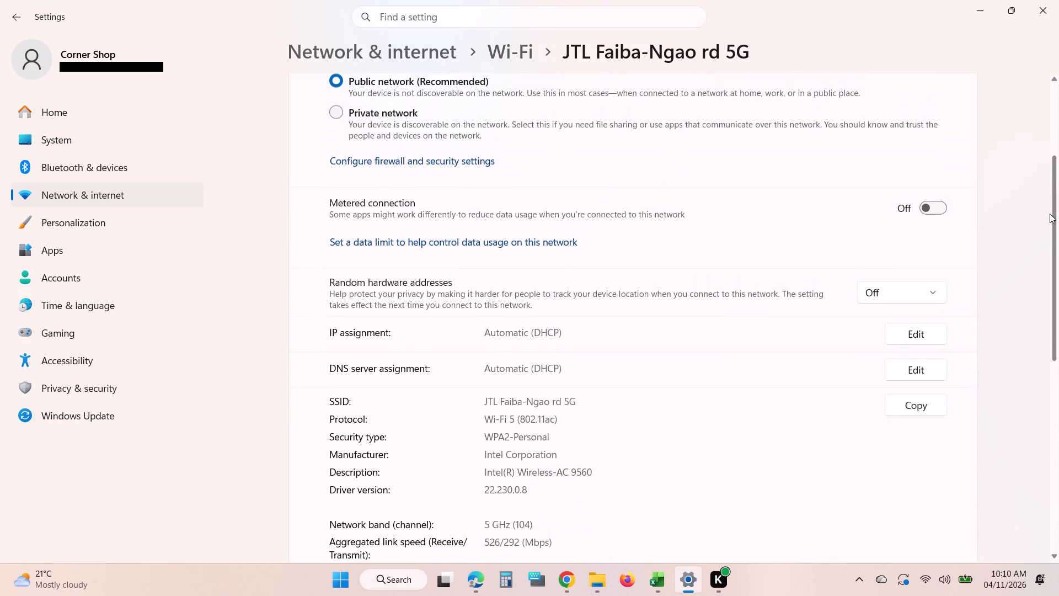
left_click_drag(1050, 214, 1047, 190)
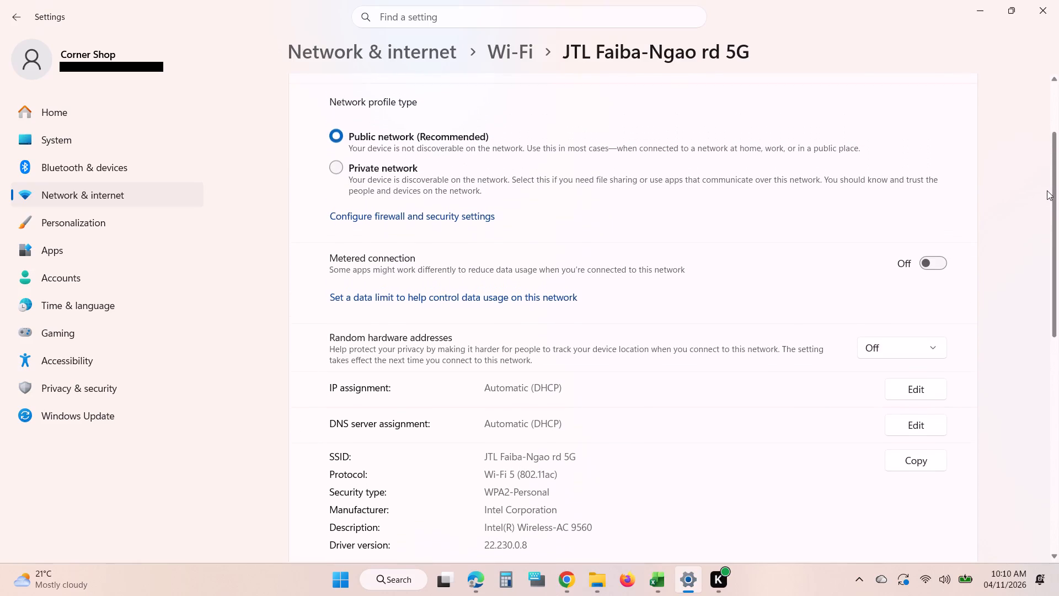
left_click_drag(1047, 190, 1030, 270)
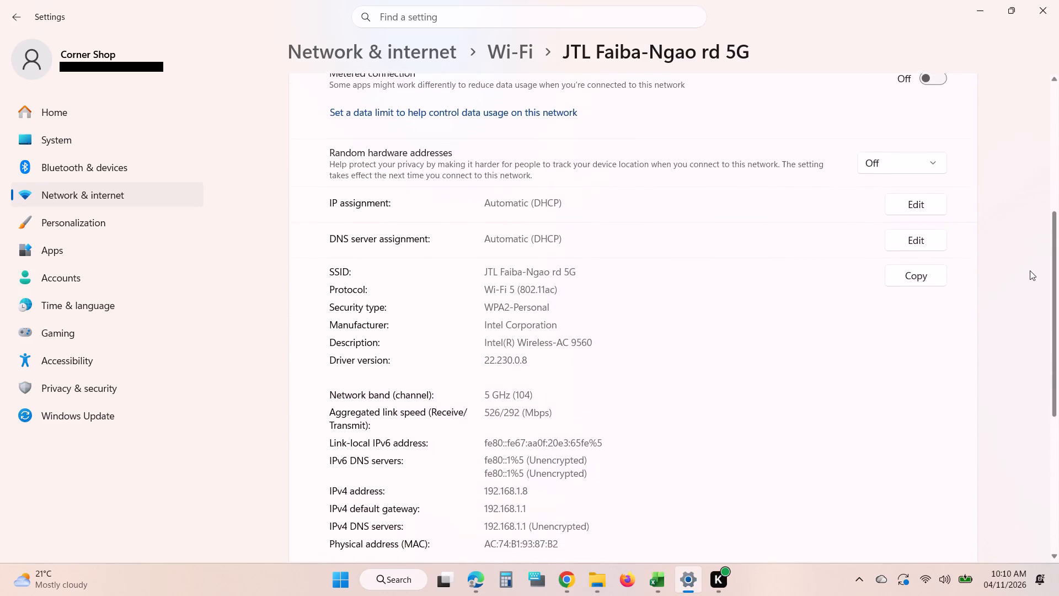
left_click_drag(1030, 270, 1001, 395)
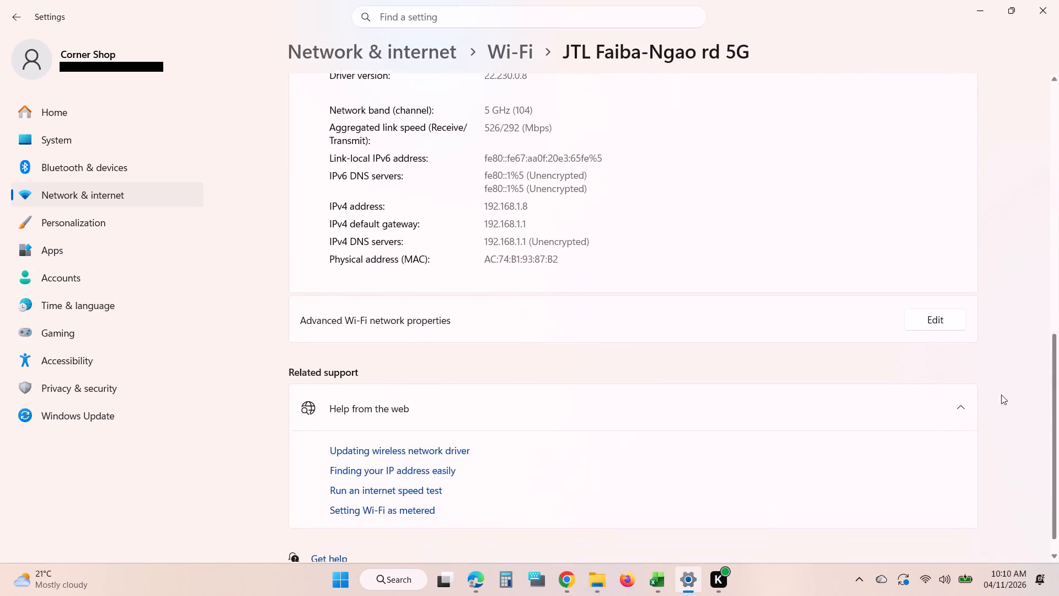
left_click_drag(1001, 395, 1001, 466)
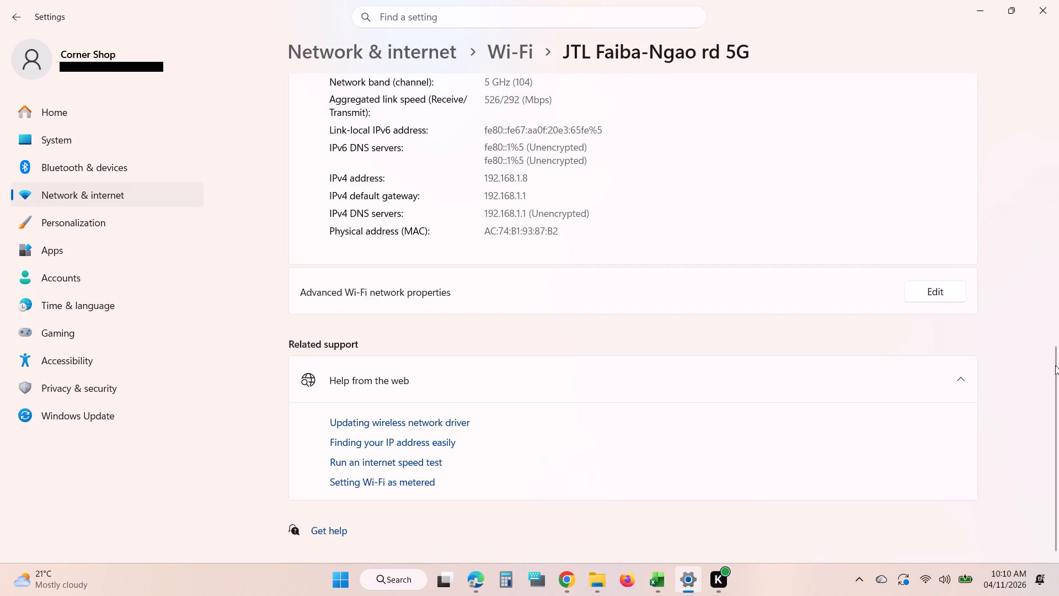
left_click_drag(1055, 365, 1058, 136)
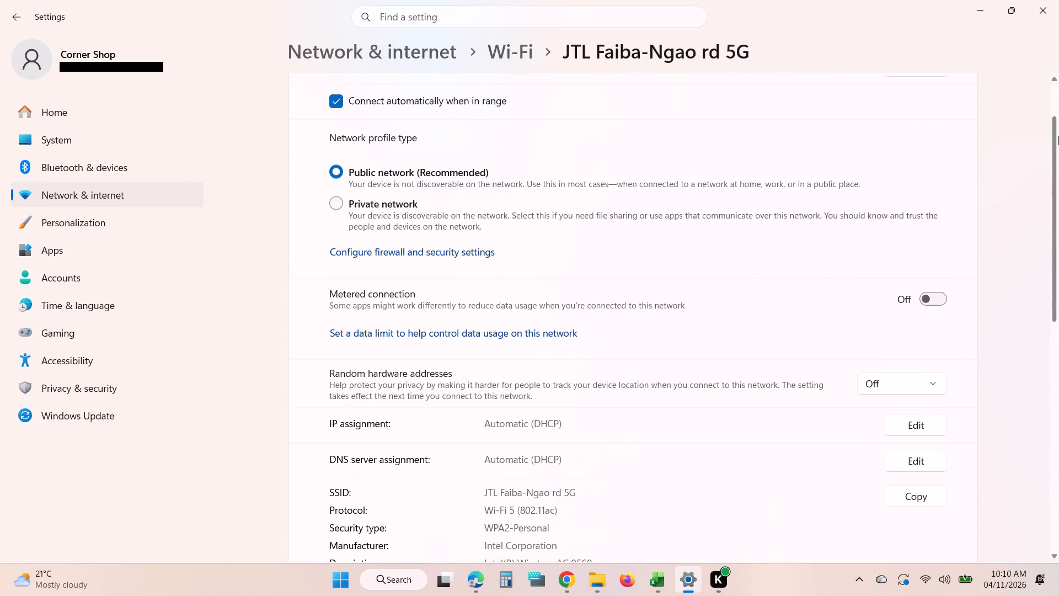
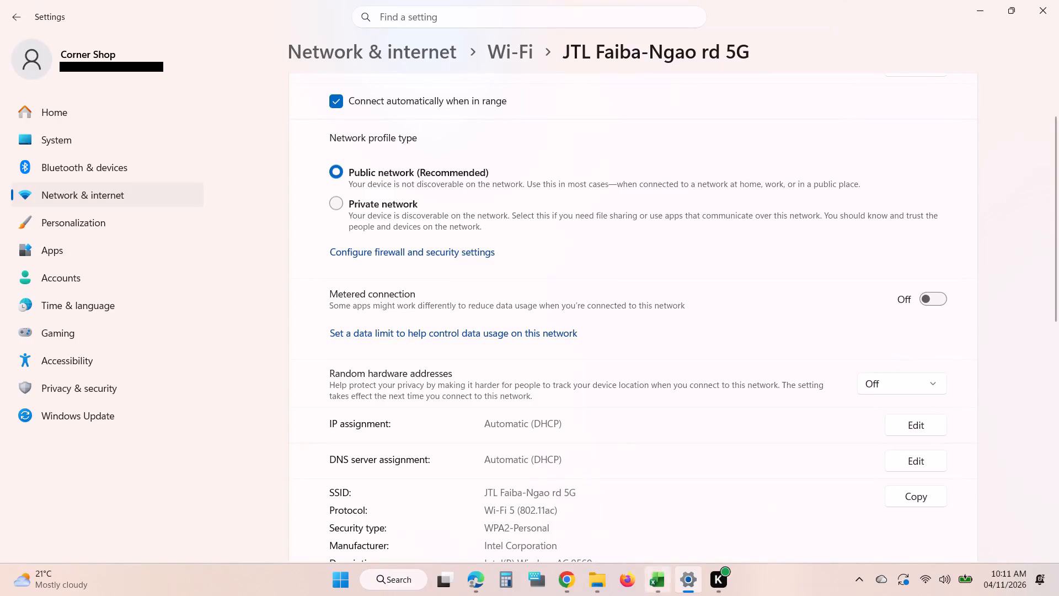
Switch back to EnQuest in Chrome and close the item search without choosing an item for the stock journal.
left_click(571, 576)
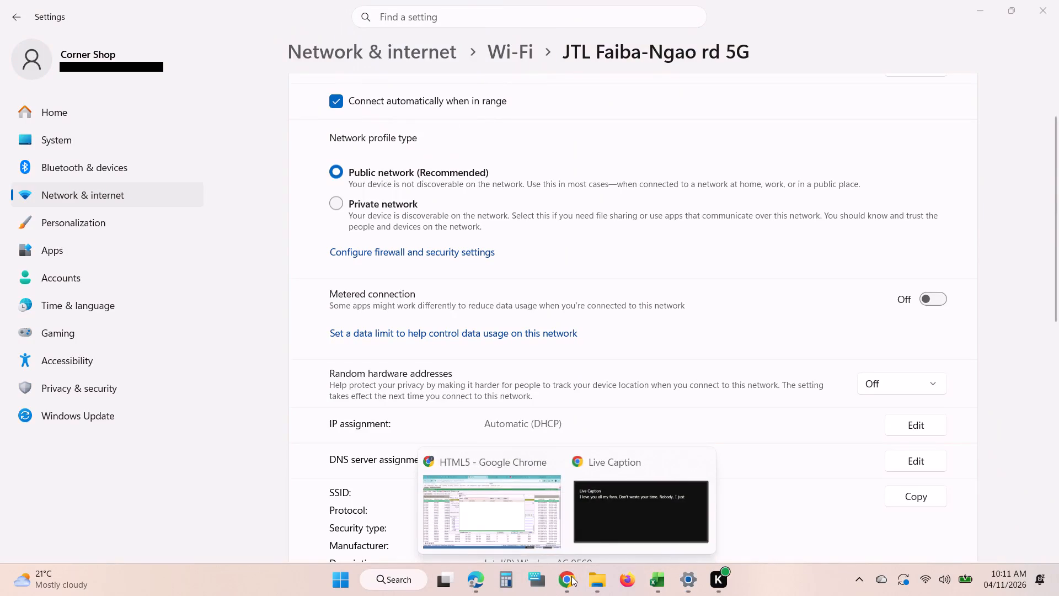
left_click(510, 522)
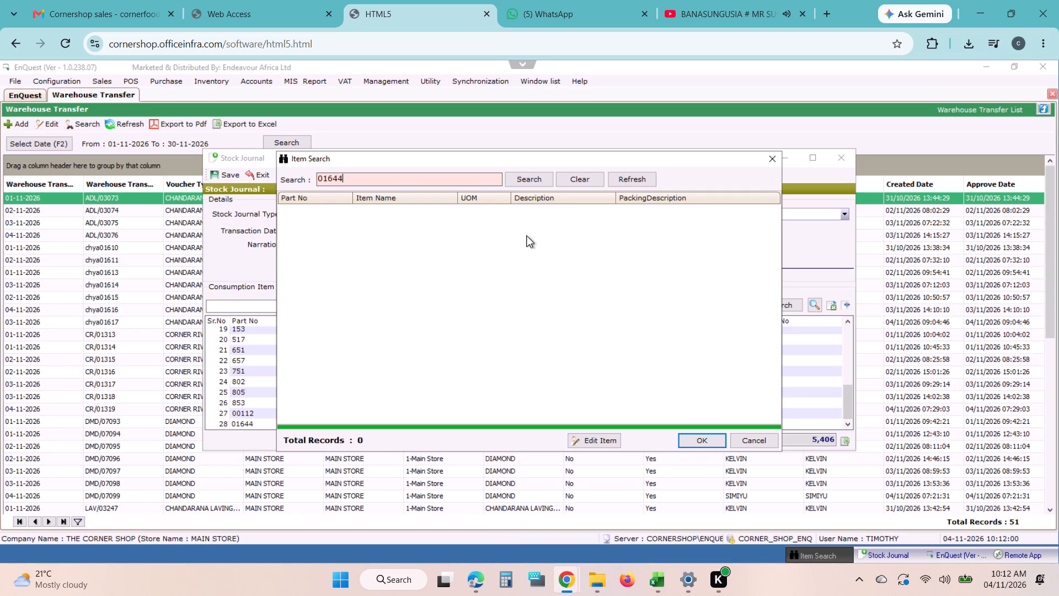
left_click(771, 161)
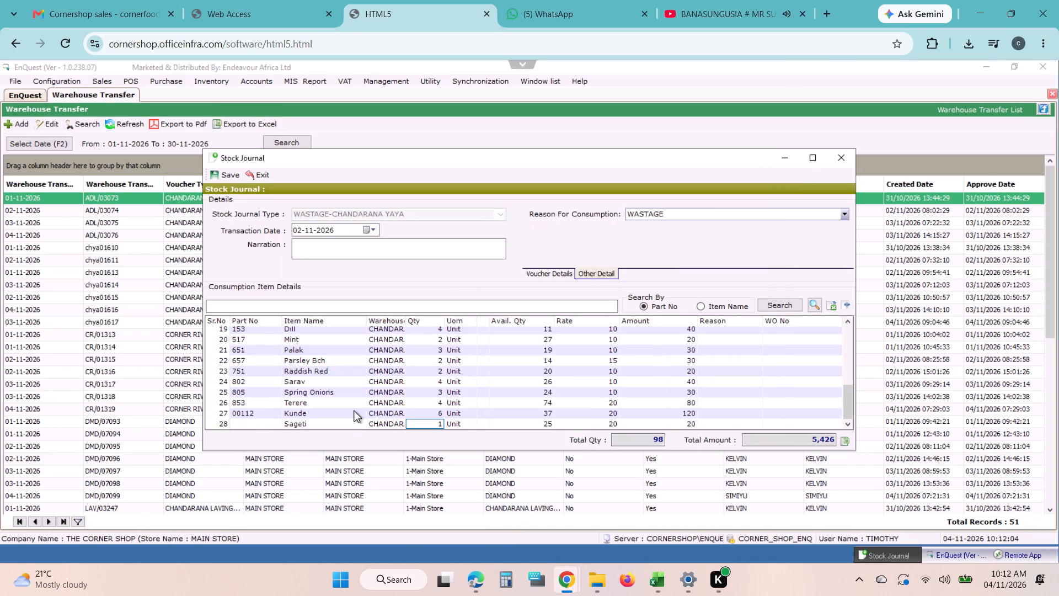
Open the part number of the Sageti line, row 28 of the stock journal's consumption items, for editing.
left_click(253, 428)
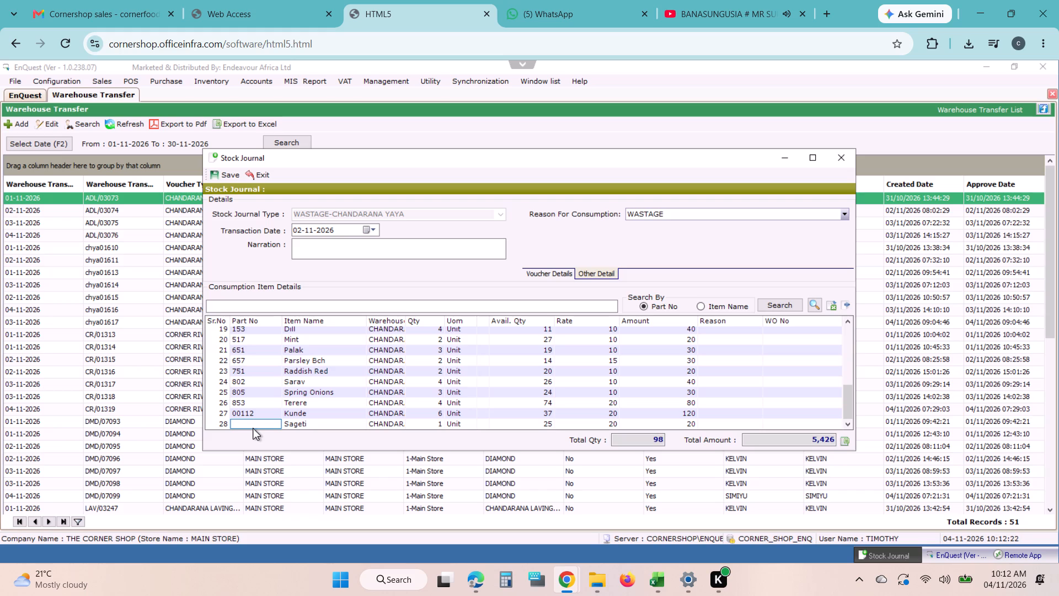
Complete the Sageti line of the wastage stock journal with part number 0164 and quantity 4.
type("0164")
key("Return")
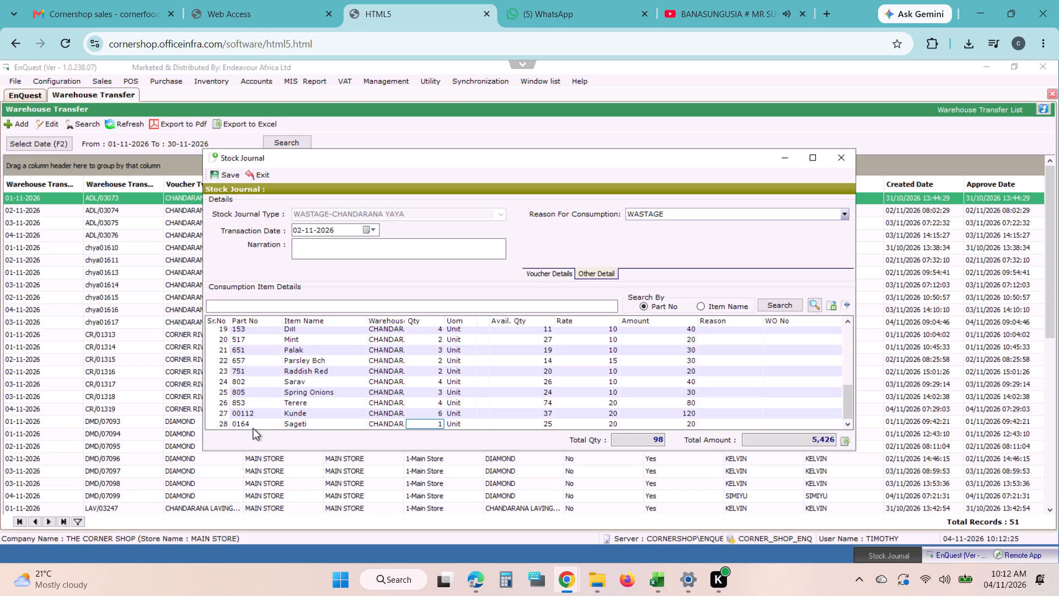
key("4")
key("Return")
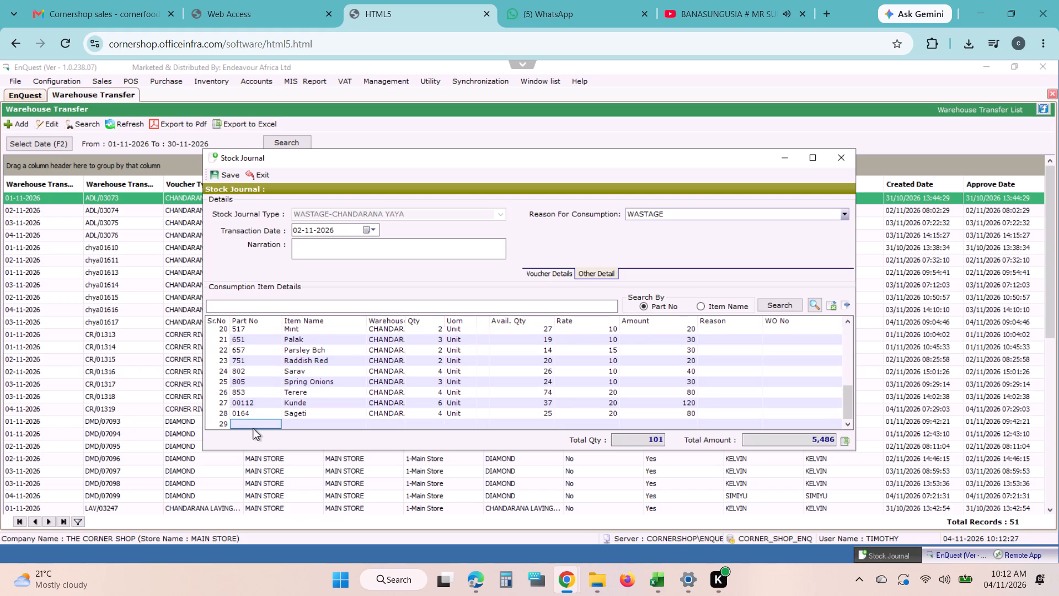
Add part number 0122 (Managu) as line 29 of the wastage journal with quantity 3.
type("0122")
key("Return")
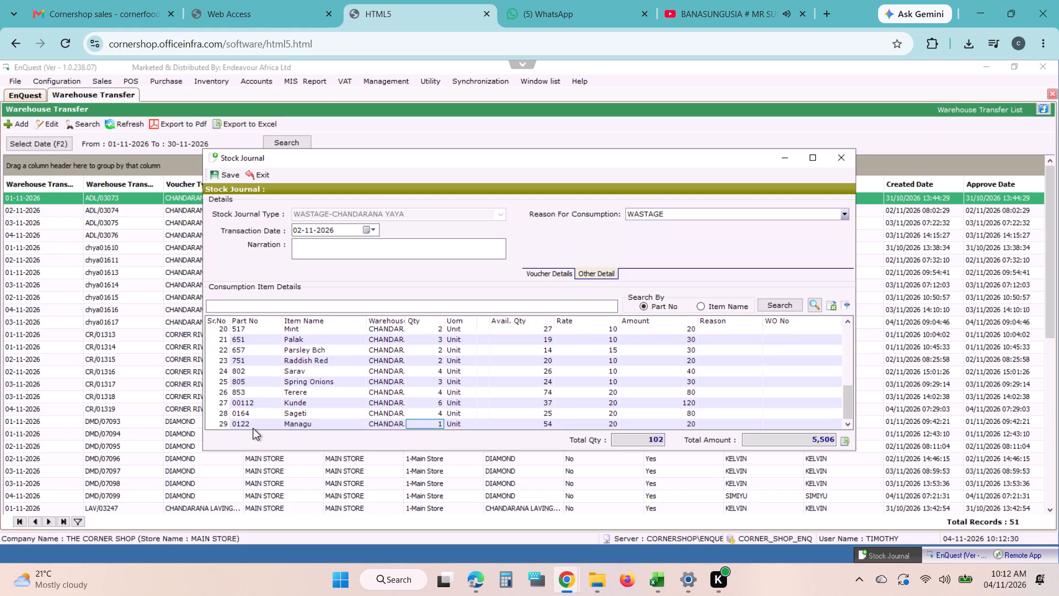
key("3")
key("Return")
Add part number 044 (CS Fresh Mitto) as line 30 of the wastage journal with quantity 4.
type("044")
key("Return")
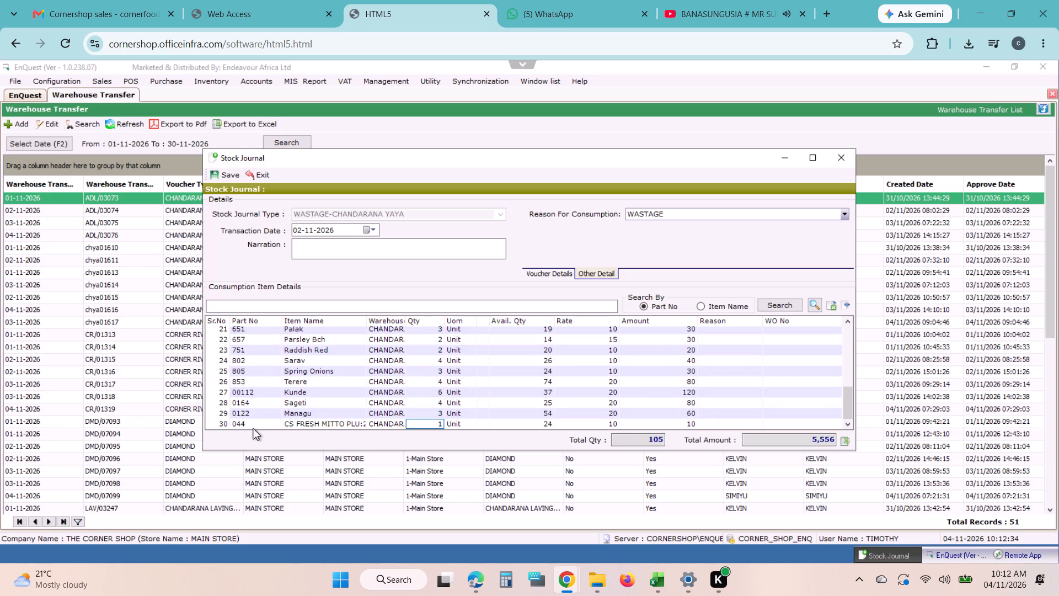
key("4")
key("Return")
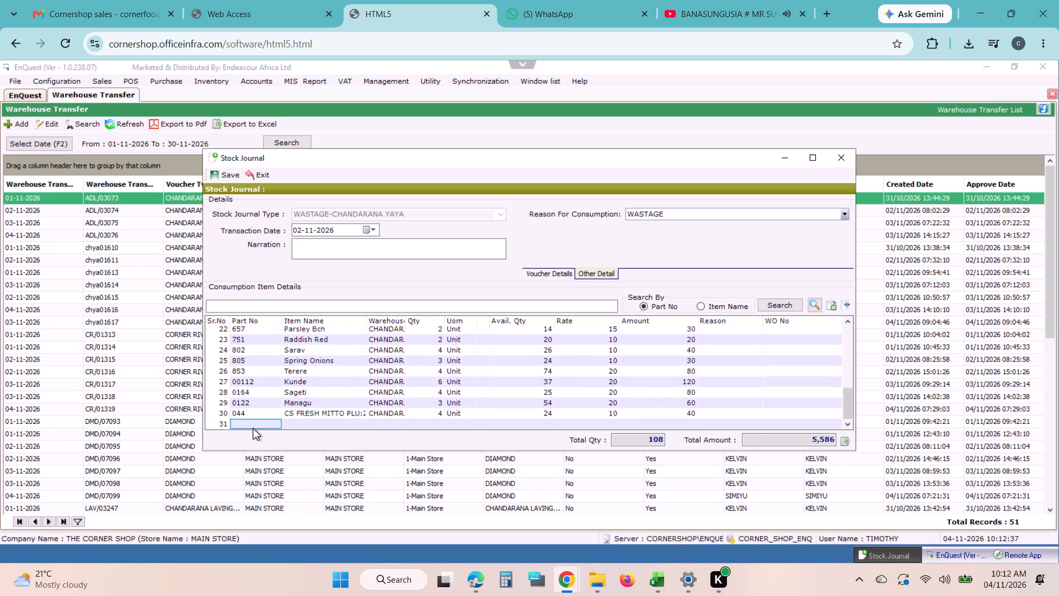
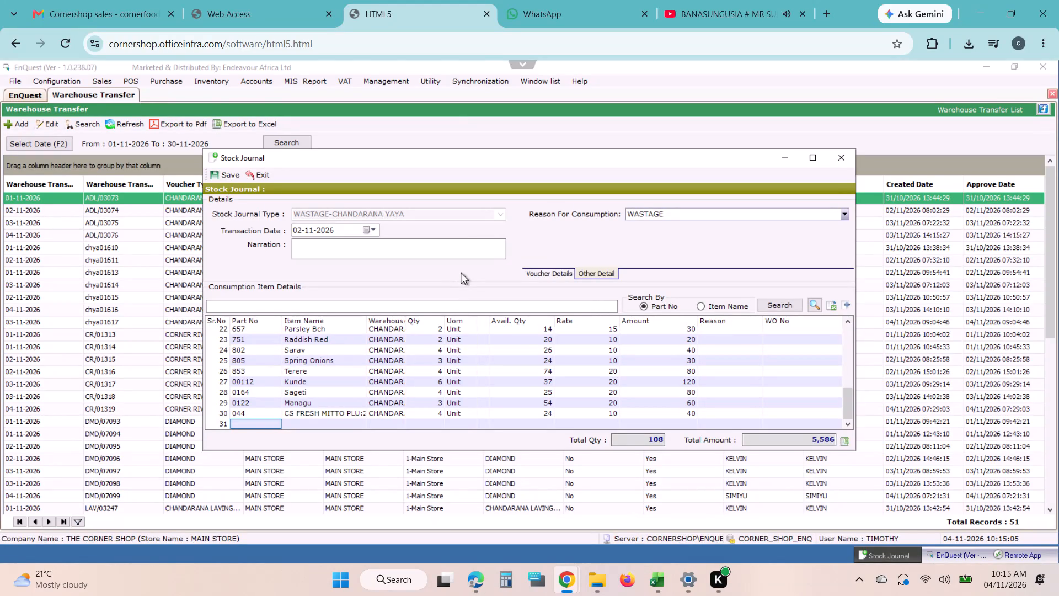
Add part number 67 (Basil) as line 31 of the wastage journal with quantity 4.
type("67")
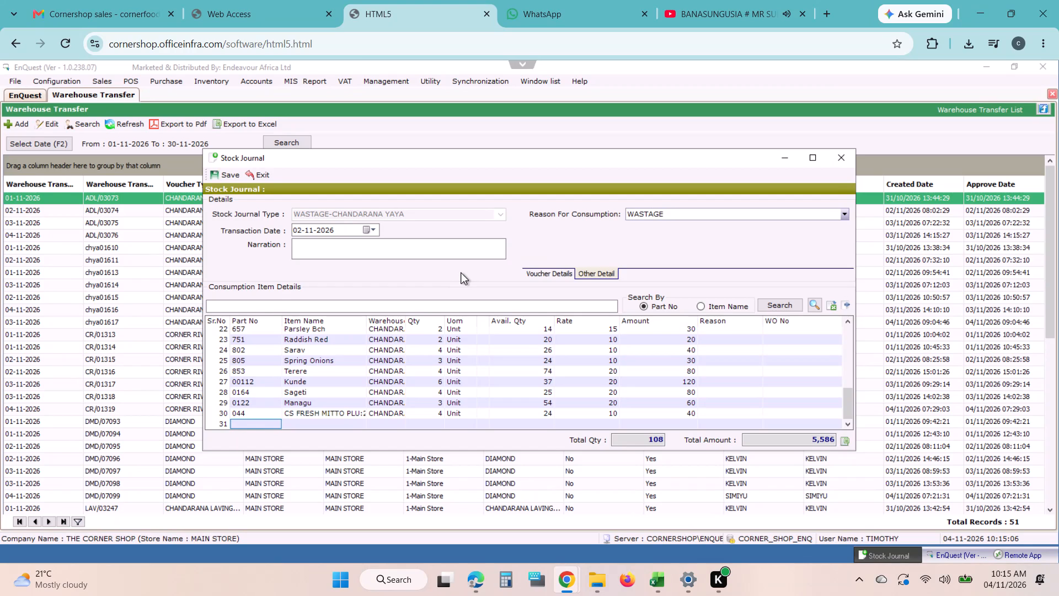
key("Return")
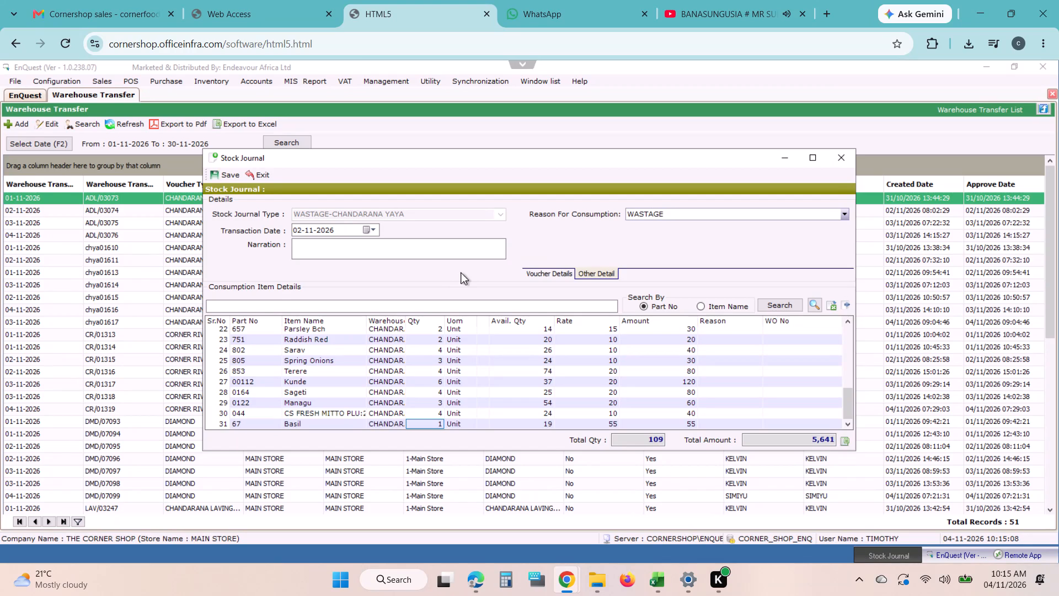
key("4")
key("Return")
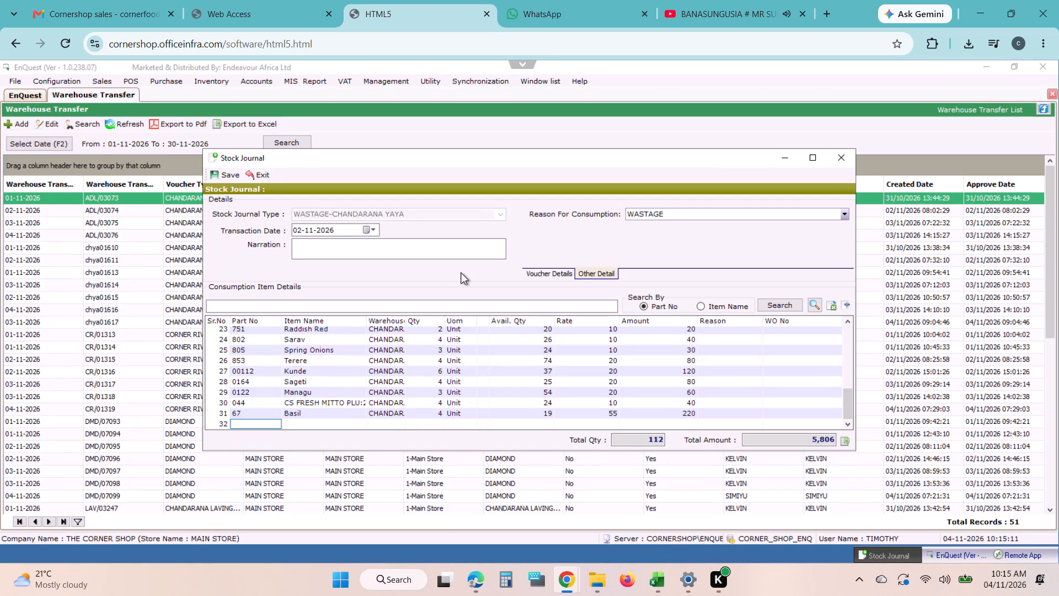
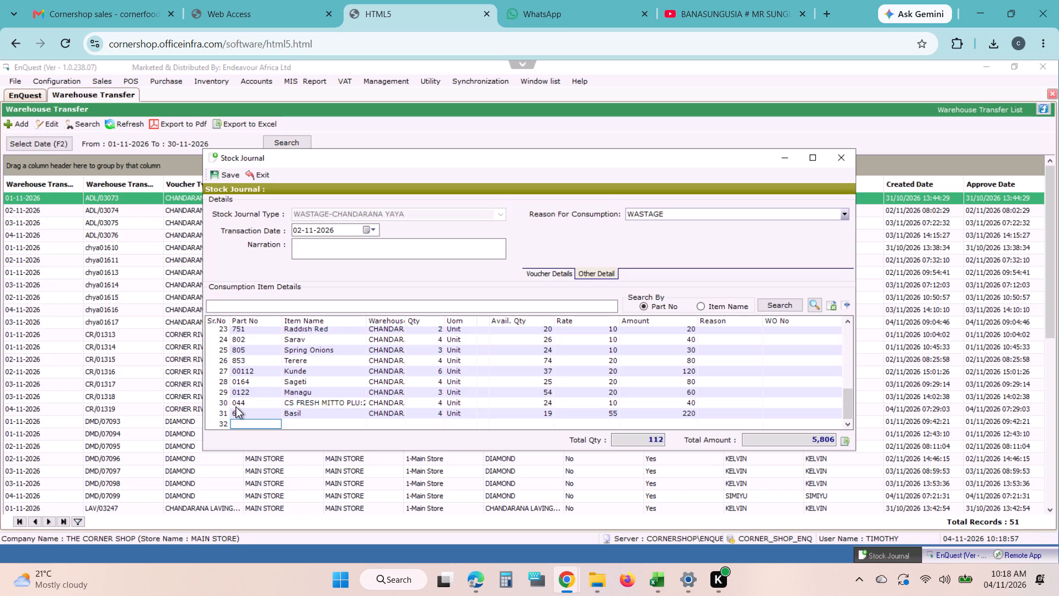
Add part number 0125 (Mint Yaya/Evergreen) as line 32 of the wastage journal with quantity 3.
type("0125")
key("Return")
key("3")
key("Return")
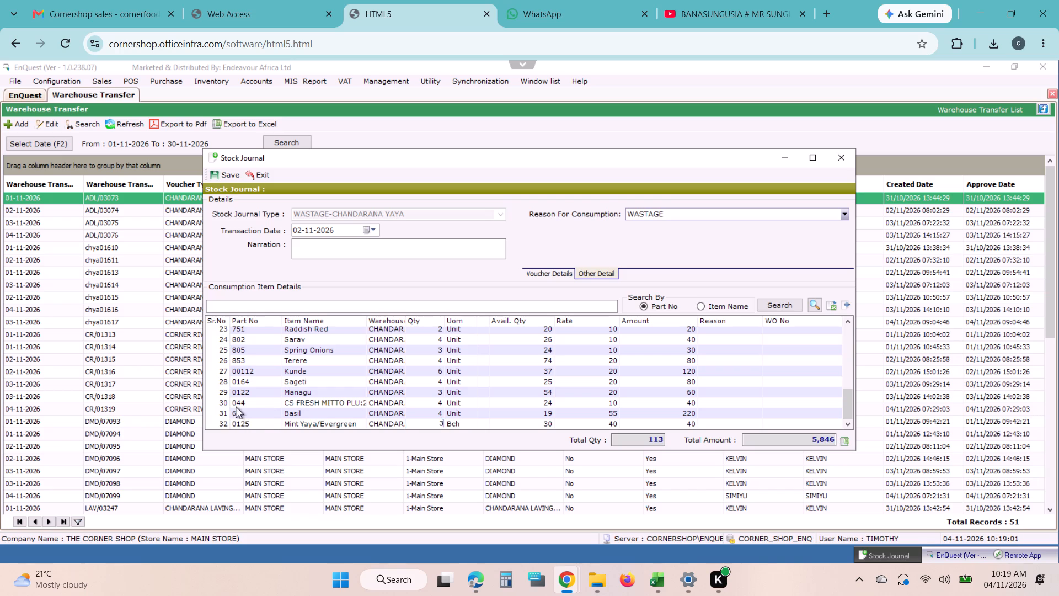
Add part number 1657 (Parsley Flat) as line 33 of the wastage journal with quantity 2.
type("1657")
key("Return")
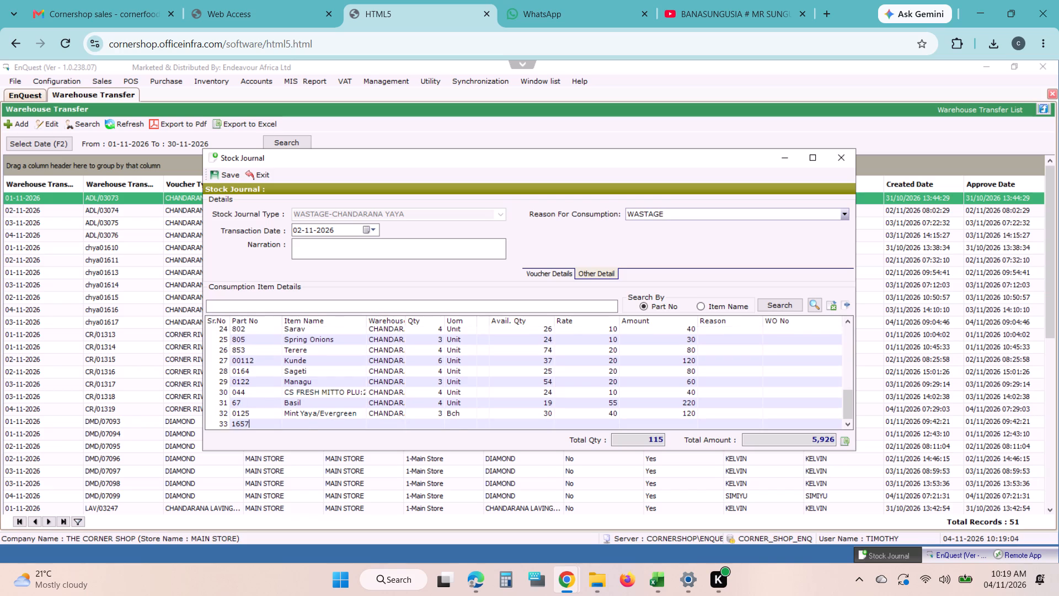
key("2")
key("Return")
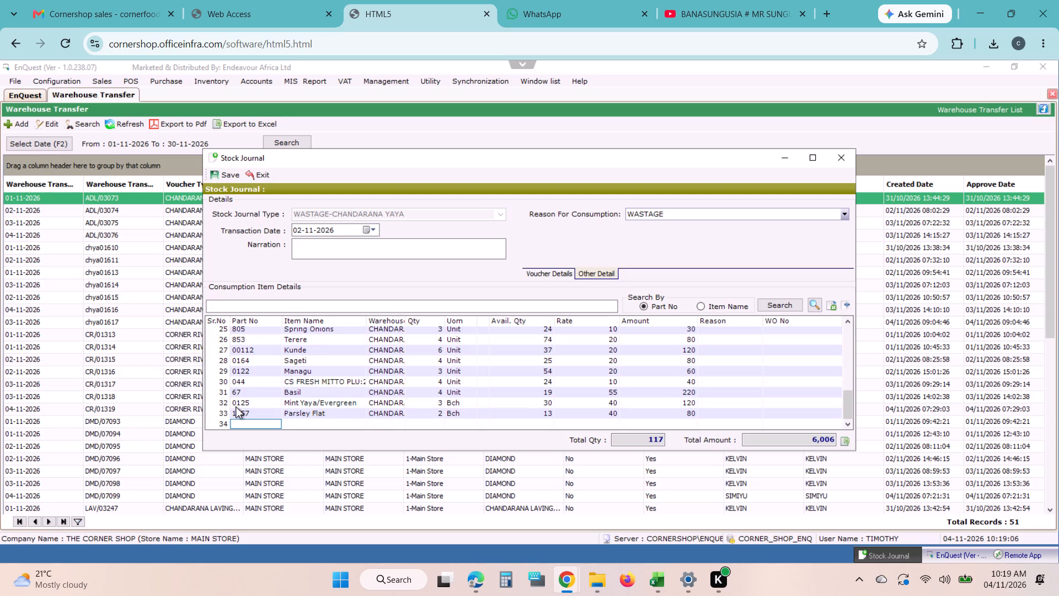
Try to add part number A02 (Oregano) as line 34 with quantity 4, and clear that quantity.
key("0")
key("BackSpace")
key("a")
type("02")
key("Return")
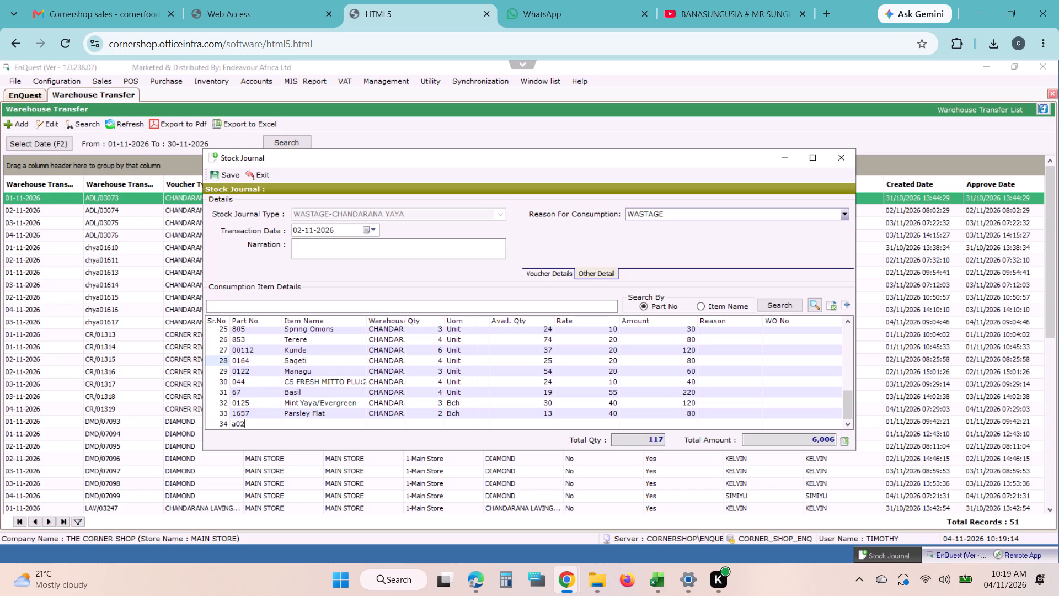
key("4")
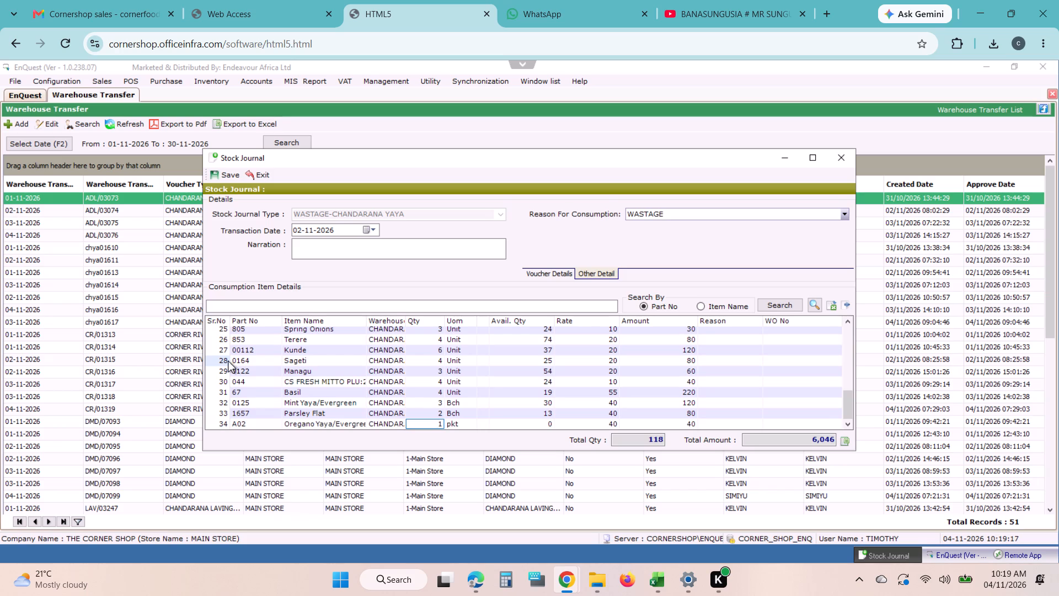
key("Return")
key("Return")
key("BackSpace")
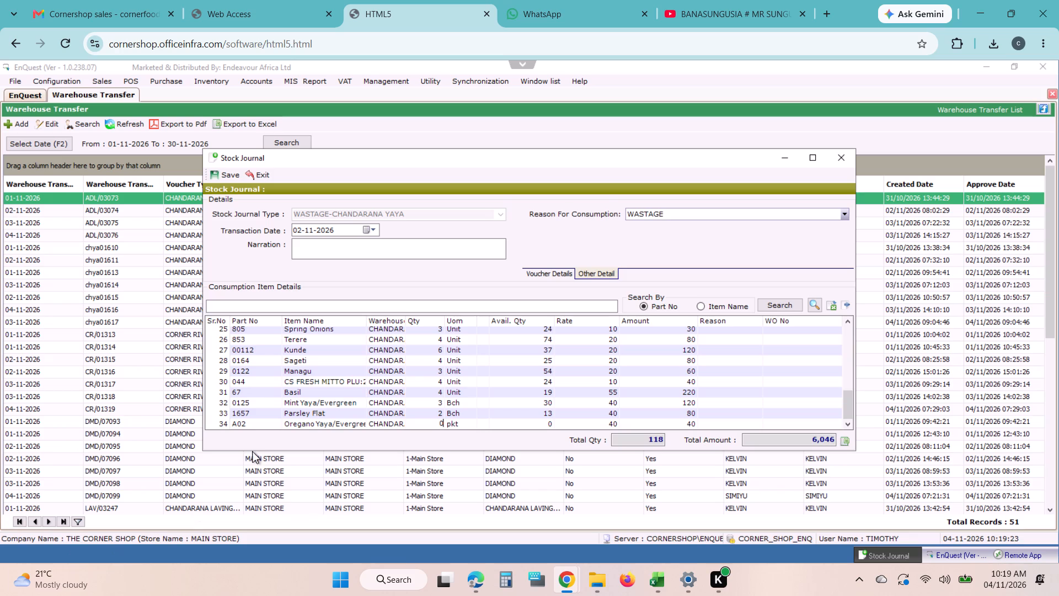
Replace line 34's part number with 00178 (Tarragon), try quantity 2, and reset the quantity to 0.
left_click(246, 425)
type("00178")
key("Return")
key("2")
key("Return")
key("Return")
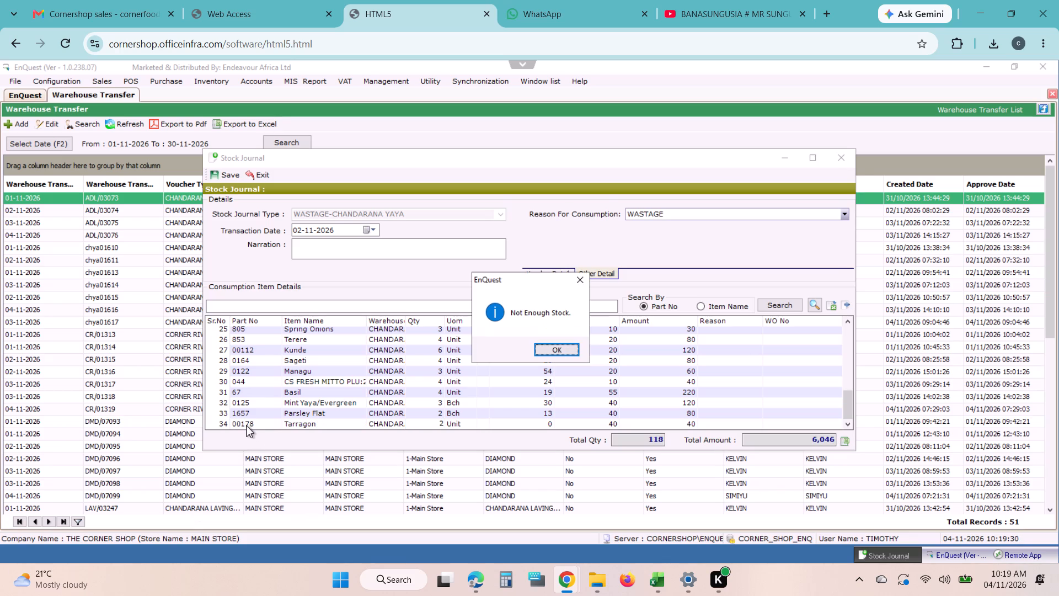
key("BackSpace")
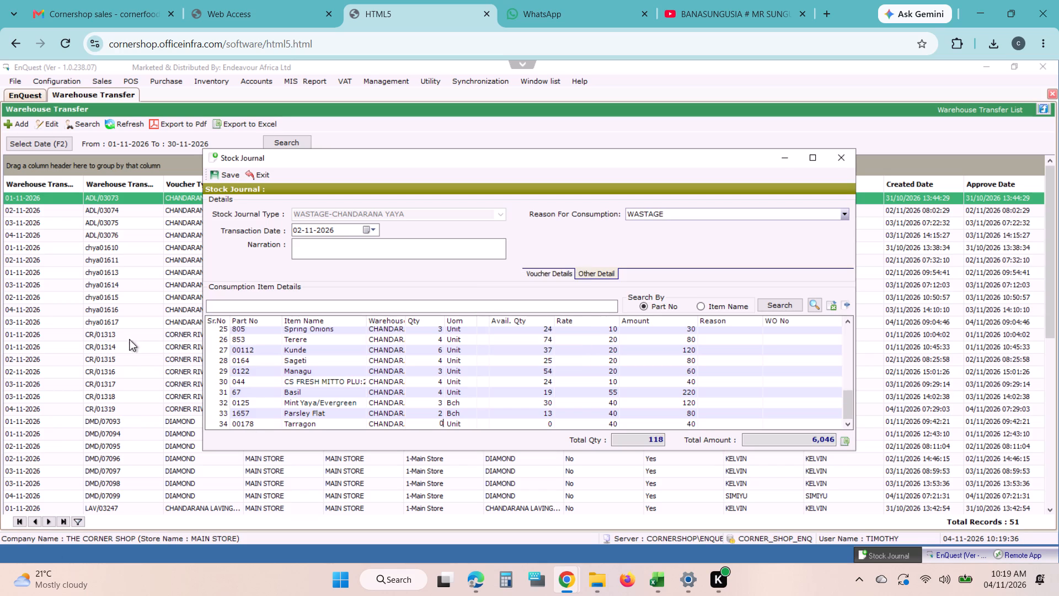
Commit line 34 and save the Chandarana Yaya wastage stock journal, acknowledging the generated journal number.
left_click(226, 176)
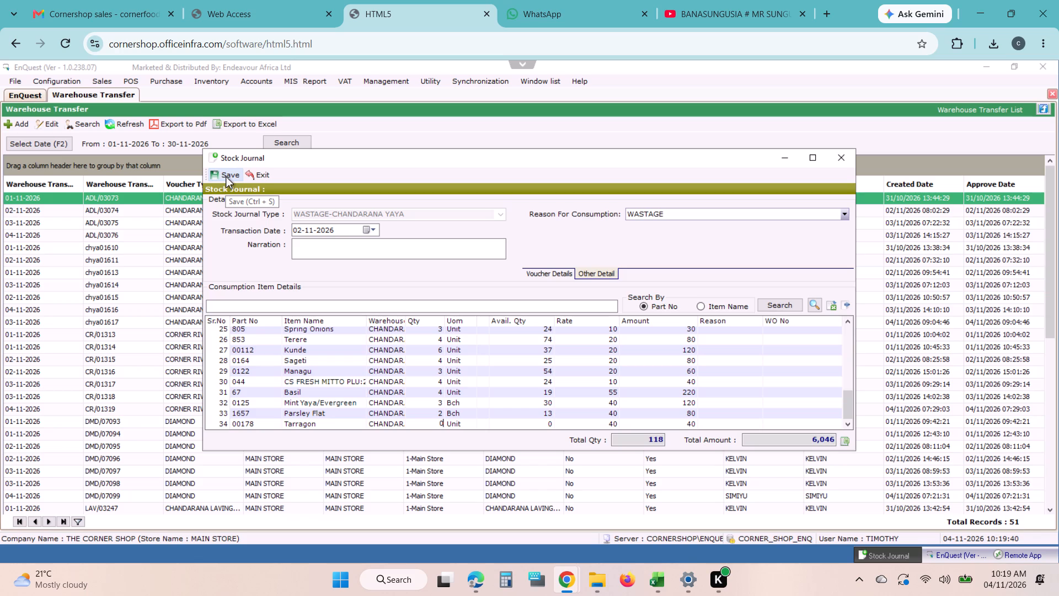
left_click(226, 176)
key("Return")
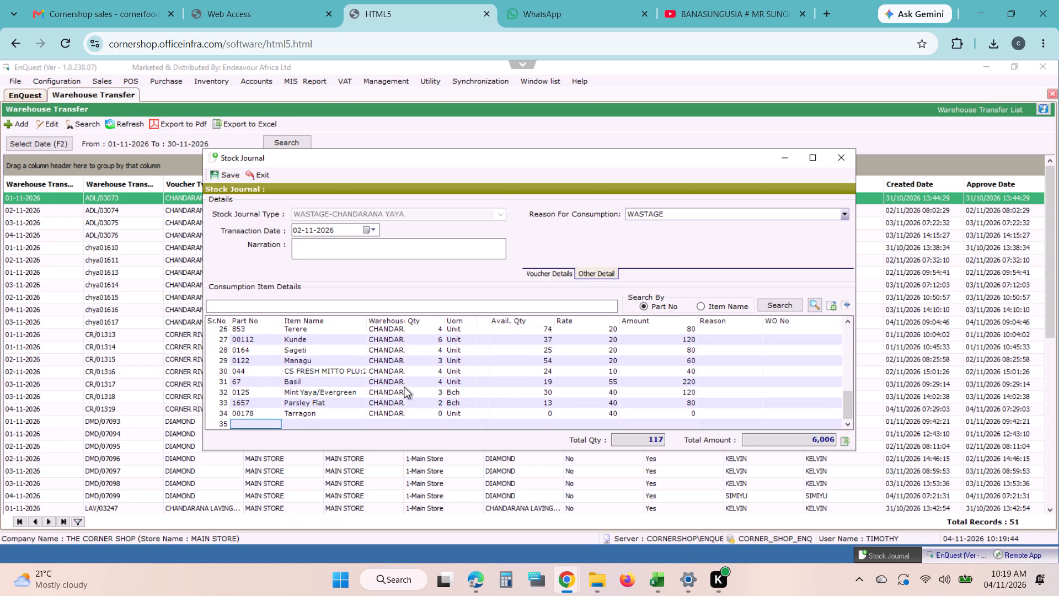
left_click(232, 178)
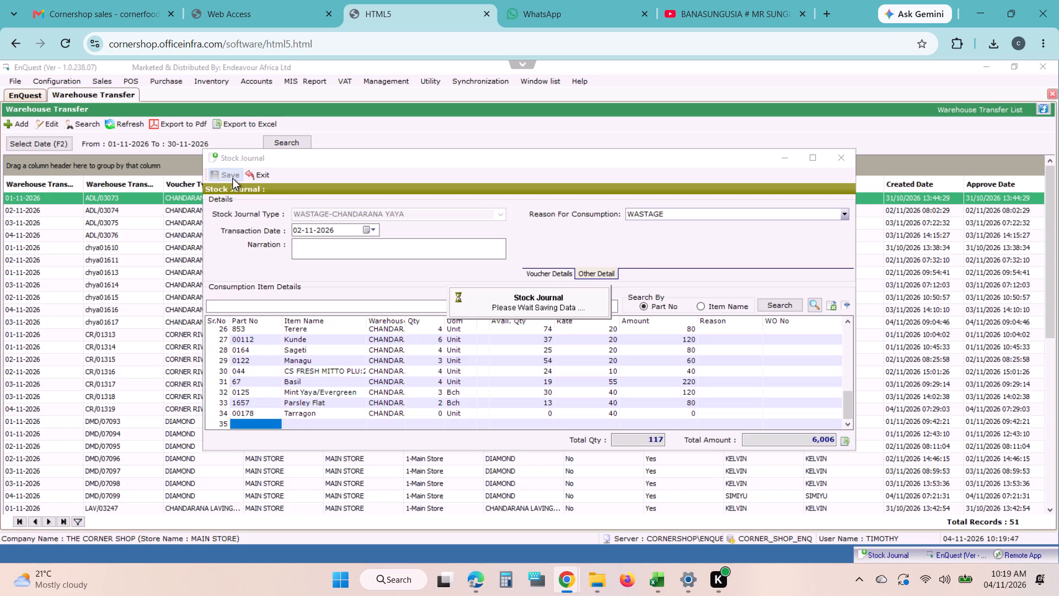
left_click(606, 347)
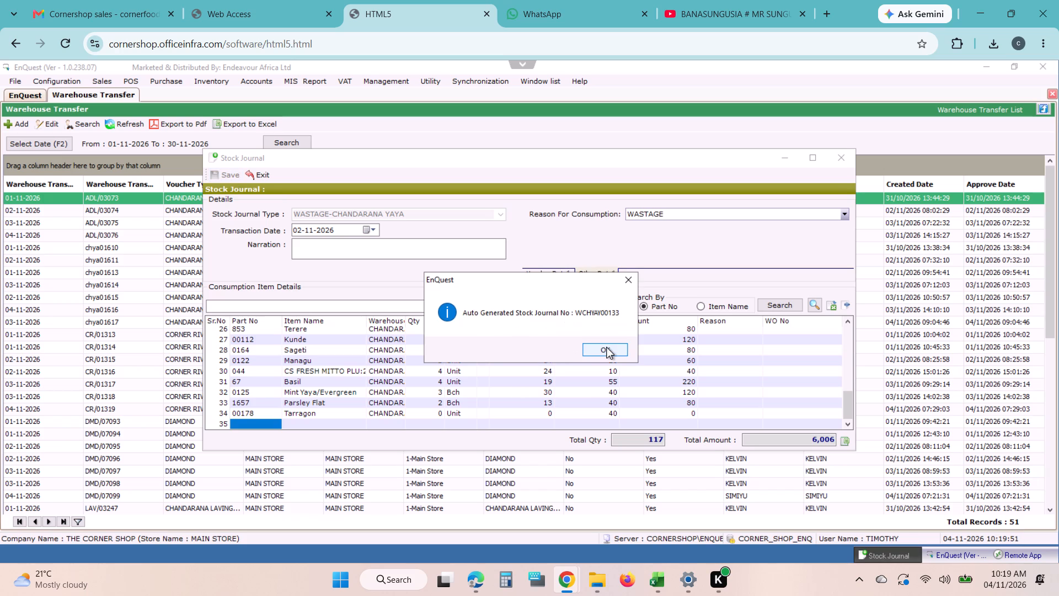
left_click(599, 353)
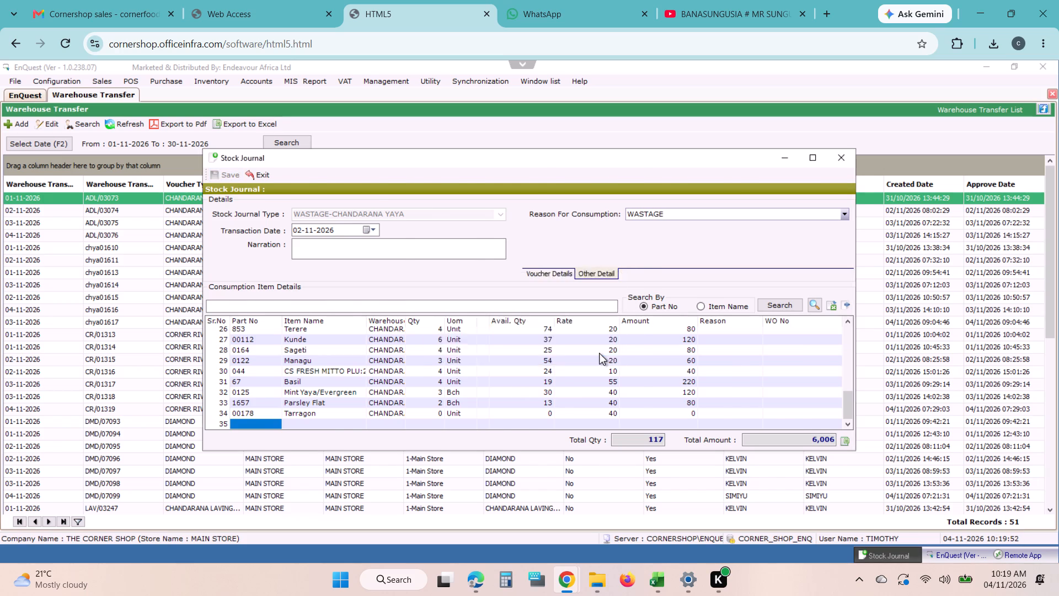
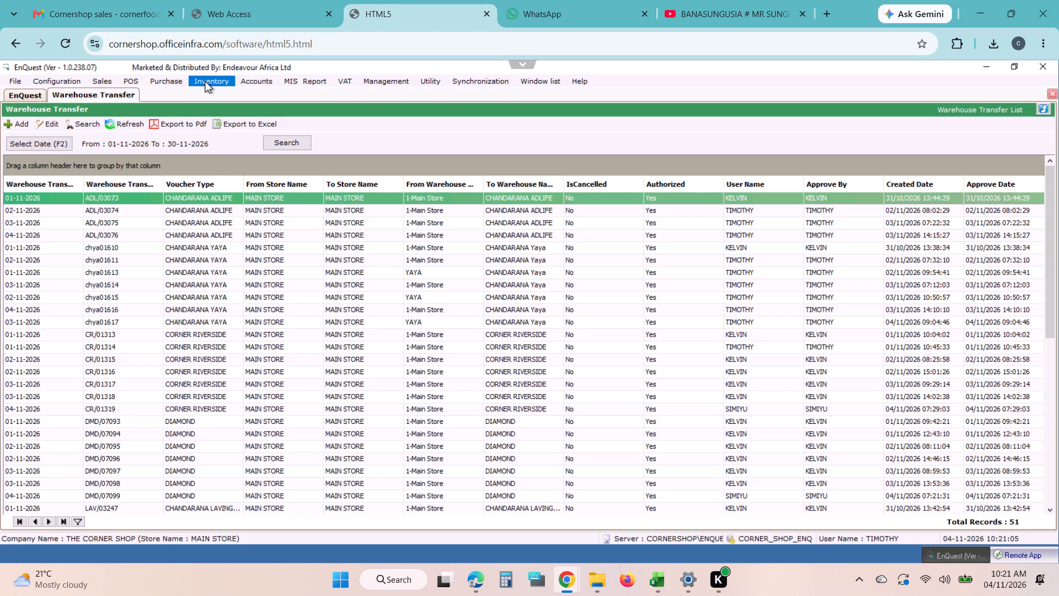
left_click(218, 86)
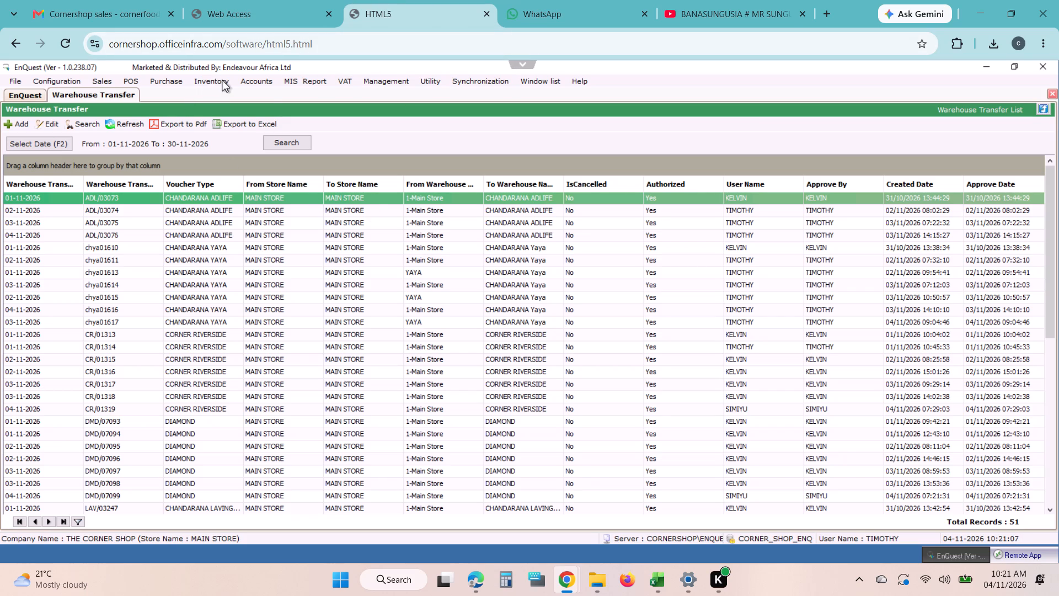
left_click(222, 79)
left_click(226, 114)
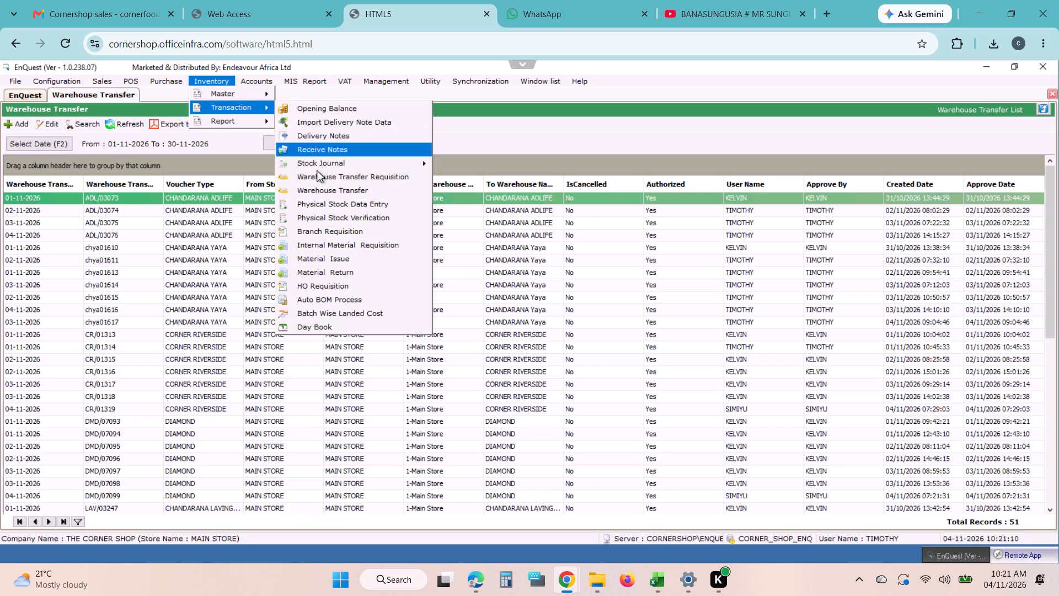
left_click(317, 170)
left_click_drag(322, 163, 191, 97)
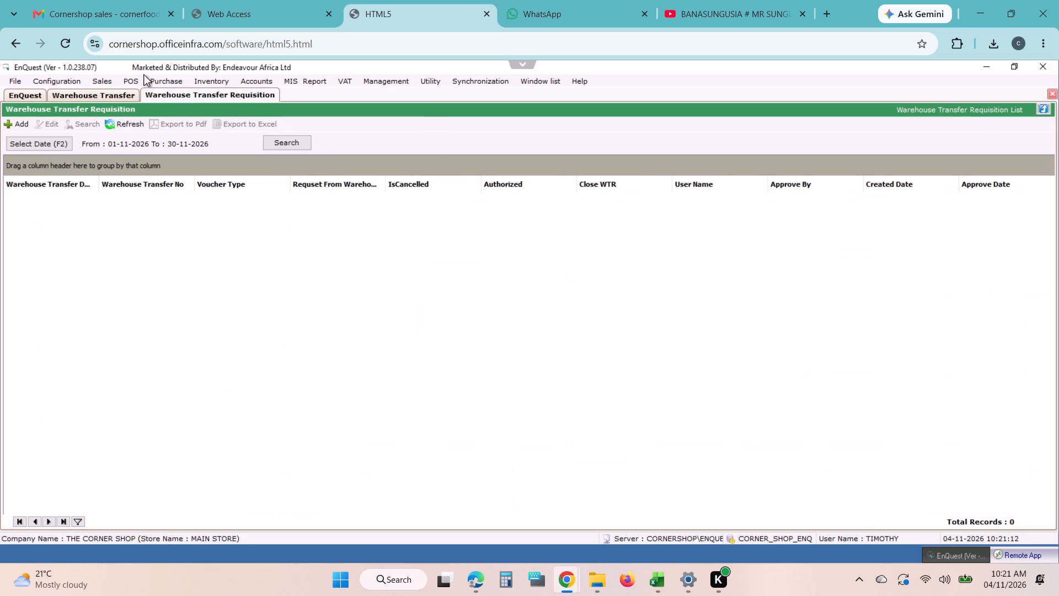
Start a new WASTAGE-CHANDARANA YAYA stock journal with WASTAGE as the reason for consumption.
left_click(213, 79)
left_click(221, 111)
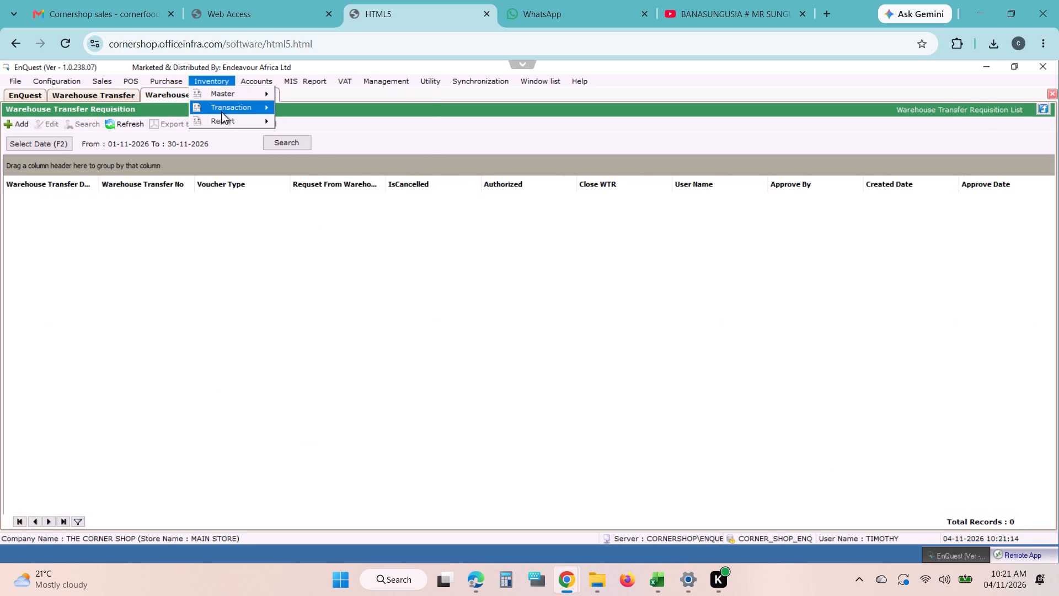
left_click(316, 157)
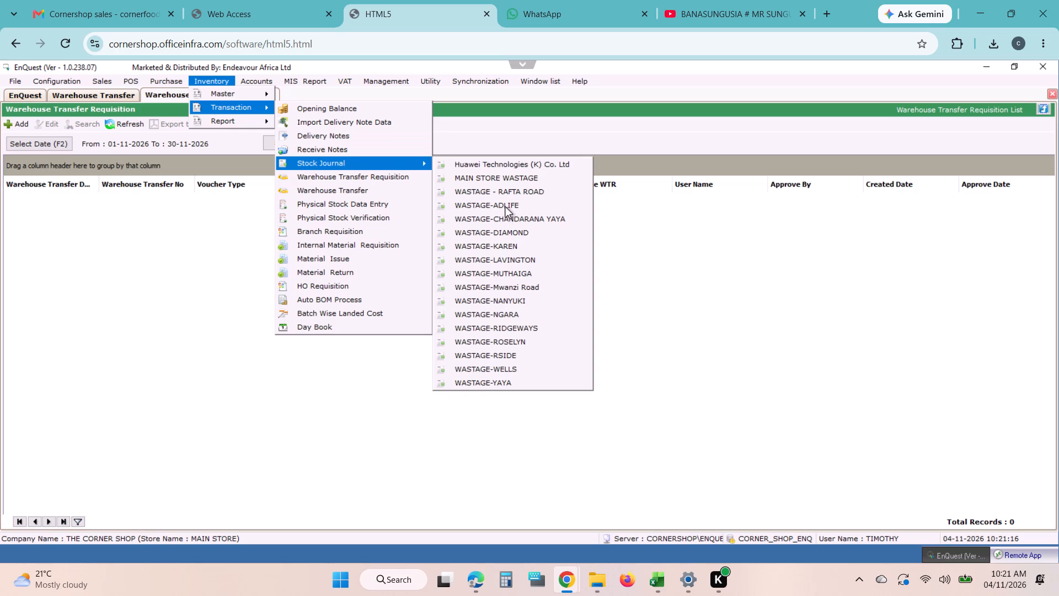
left_click(507, 219)
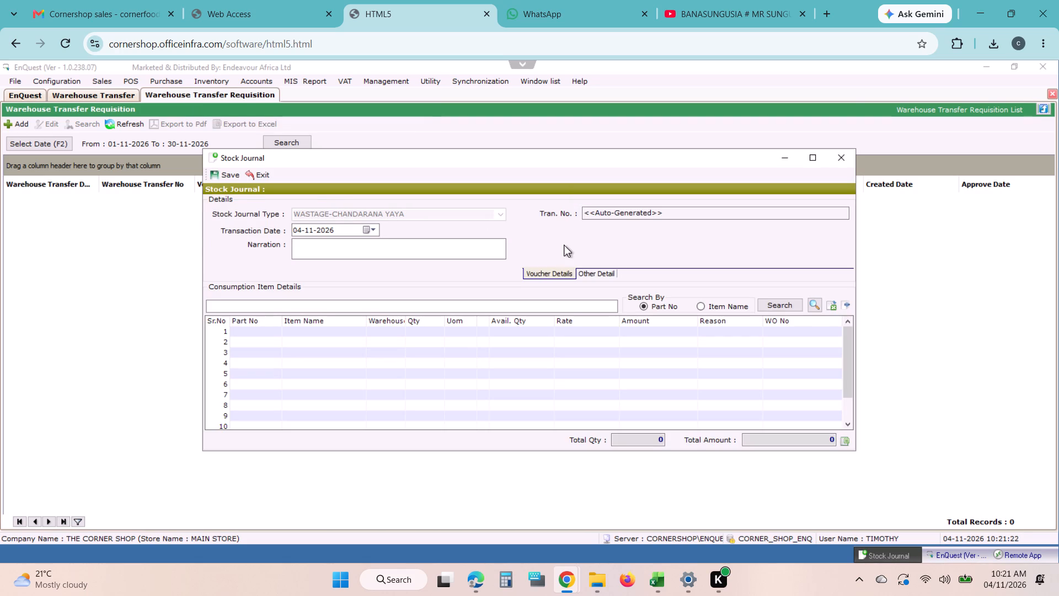
left_click(593, 267)
left_click(597, 273)
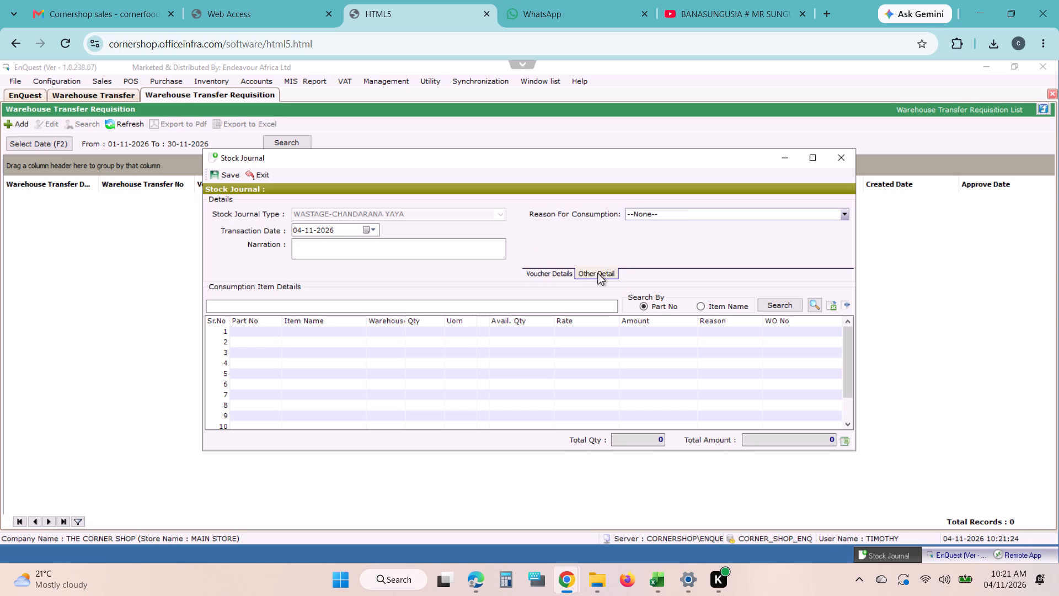
left_click(681, 214)
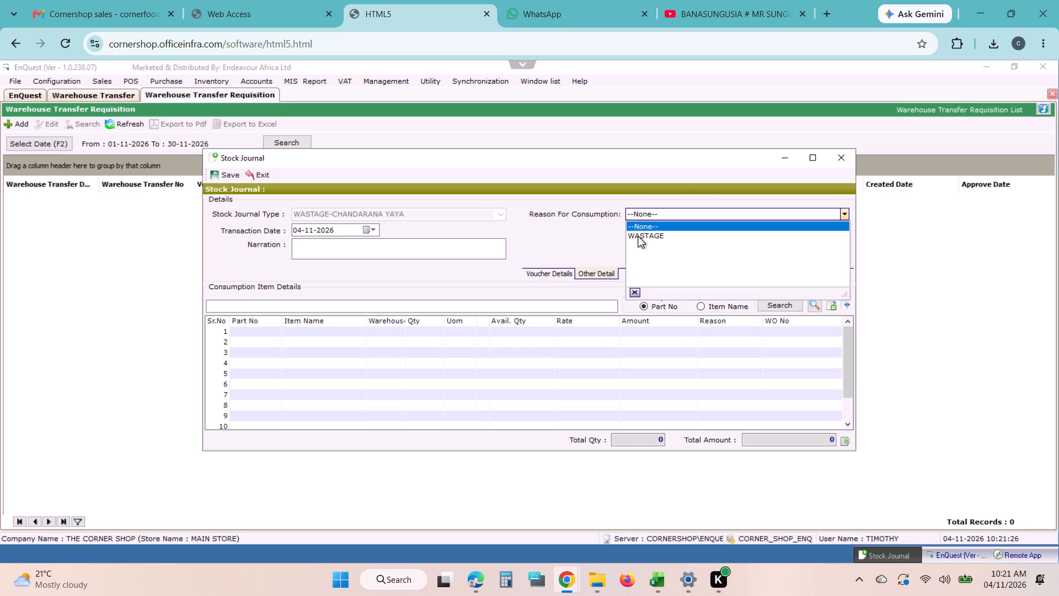
left_click(638, 236)
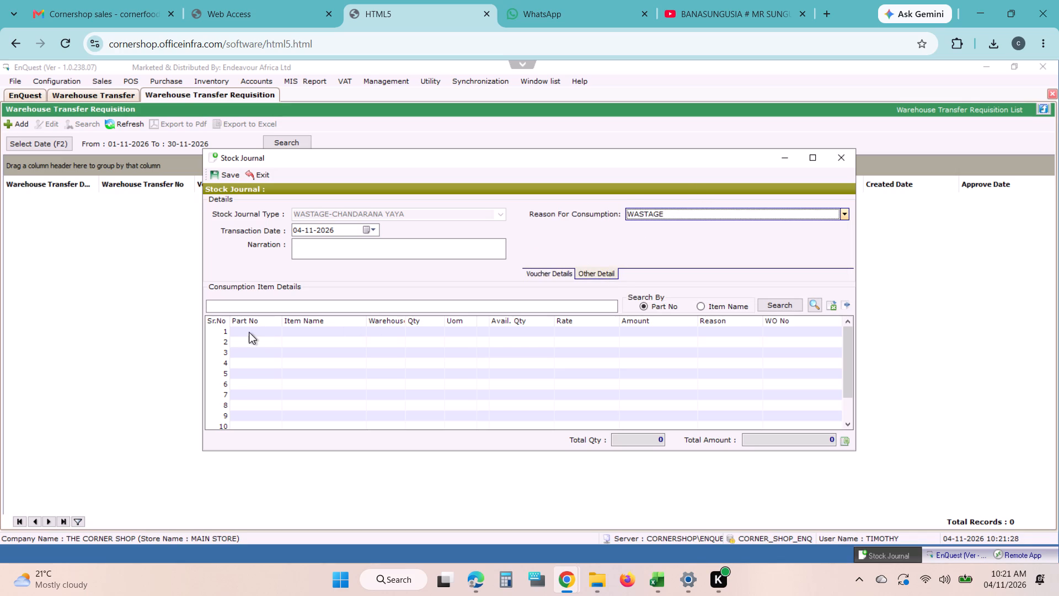
Add part number 6 (Arrowroot) with quantity 1 as line 1 and 815 (Sweet Potato White) with quantity 1.2 as line 2.
left_click(242, 329)
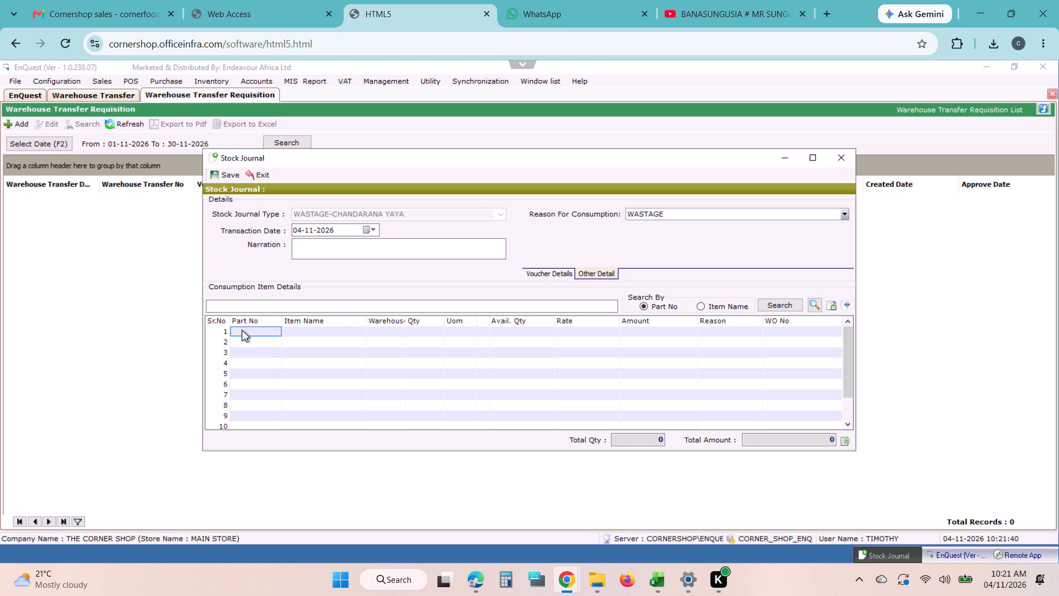
key("6")
key("Return")
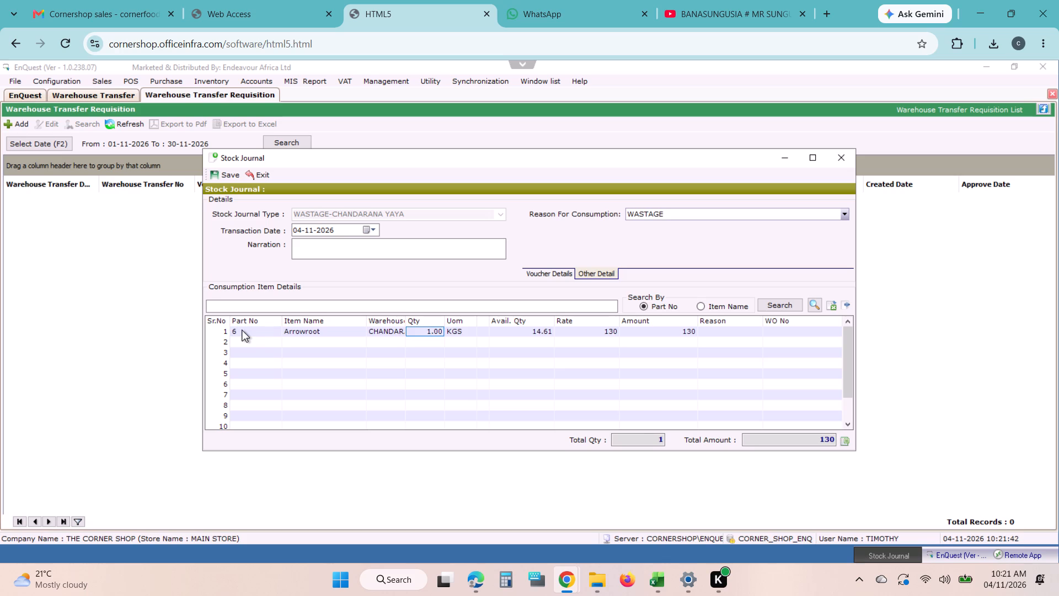
key("1")
key("Return")
type("815")
key("Return")
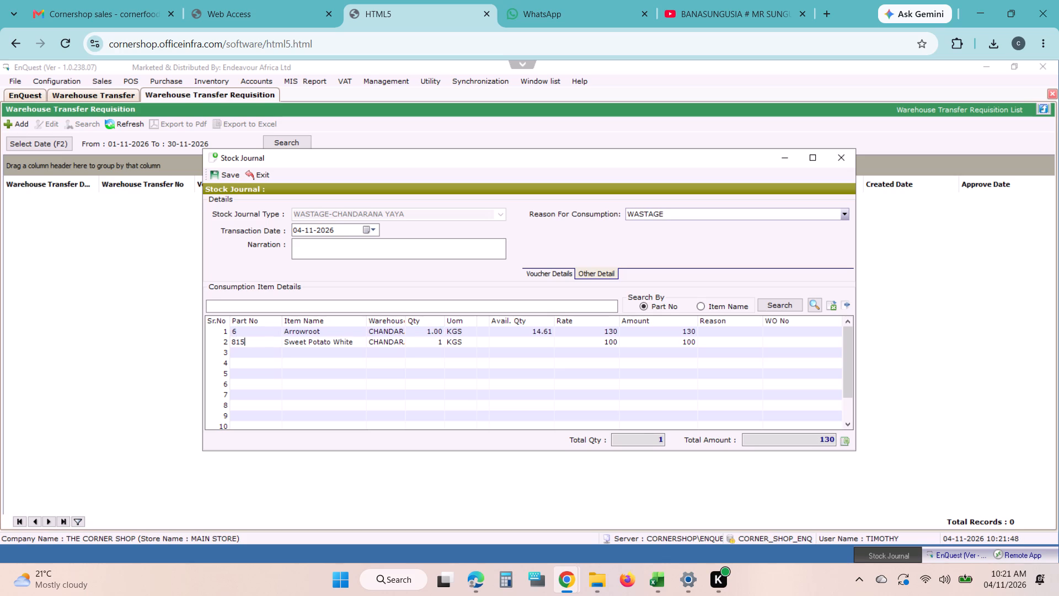
type("1.2")
key("Return")
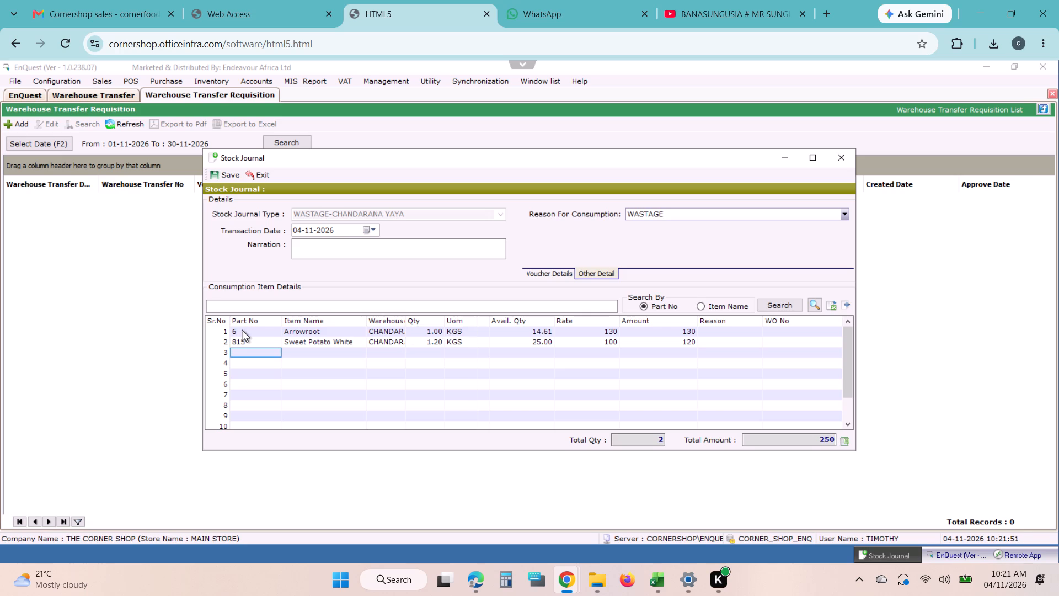
Add part number 104 (Carrots) with quantity 0.6 as line 3 and 684 (Potato White) with quantity 4.6 as line 4.
type("104")
key("Return")
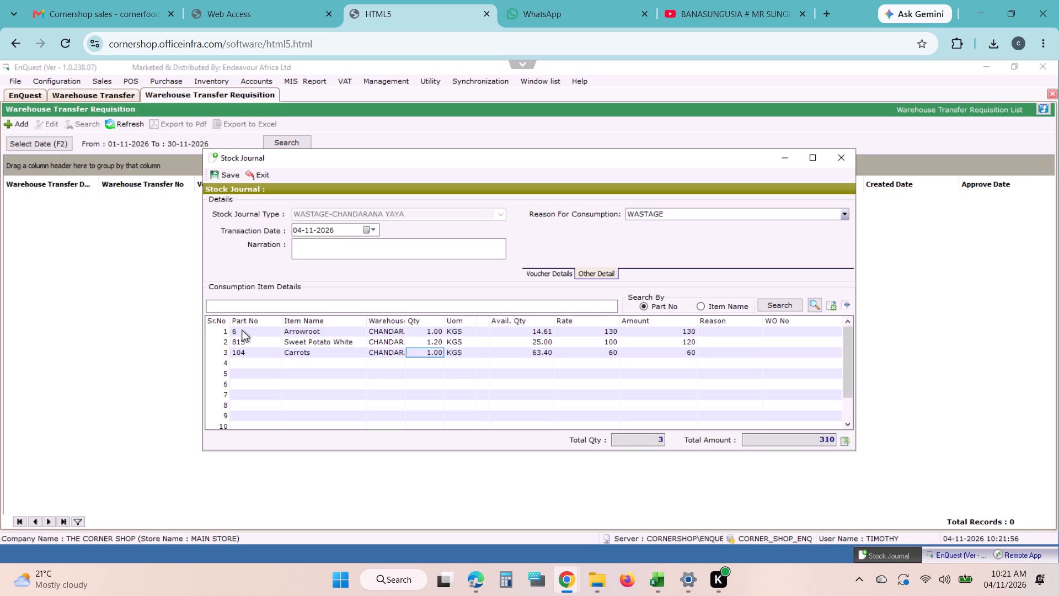
type("06")
key("BackSpace")
type("0.6")
key("Return")
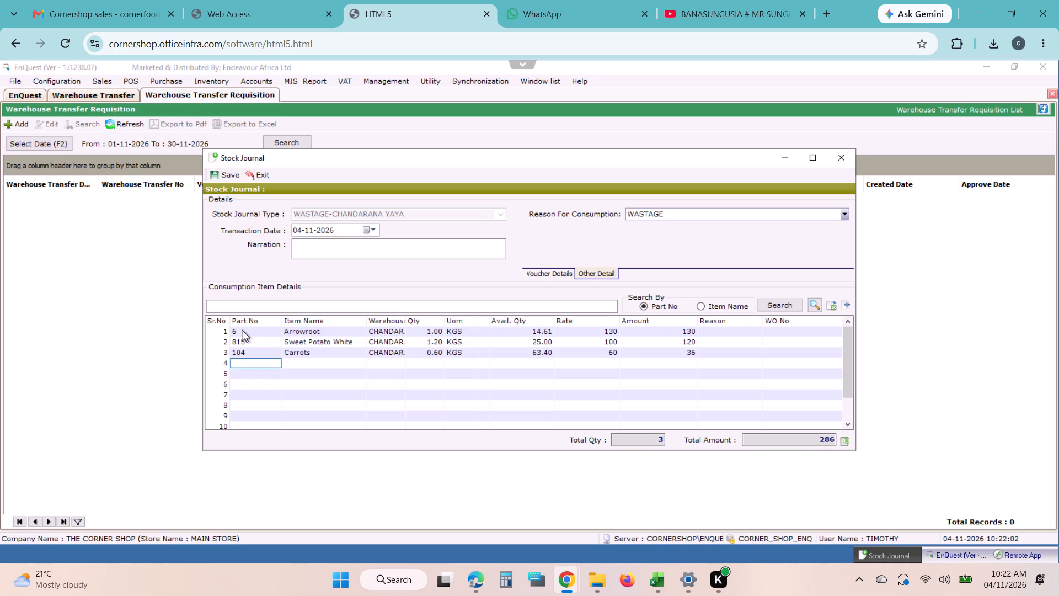
key("8")
key("BackSpace")
type("684")
key("Return")
type("4.6")
key("Return")
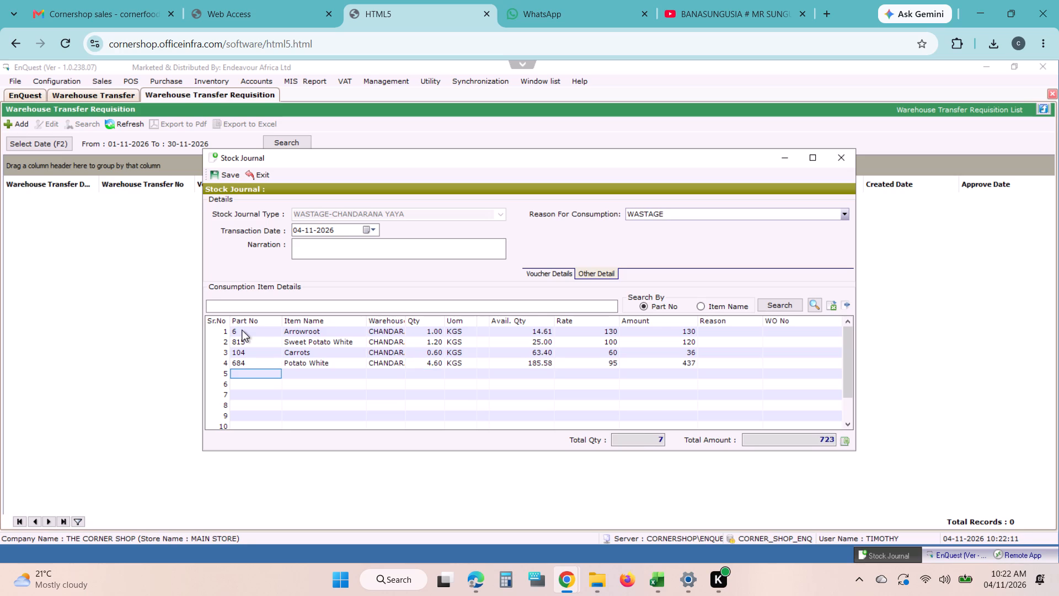
Add part number 856 (Tomato Italian) with quantity 1.2 as line 5 and 857 (Tomato Round) with quantity 0.9 as line 6.
type("856")
key("Return")
type("1.2")
key("Return")
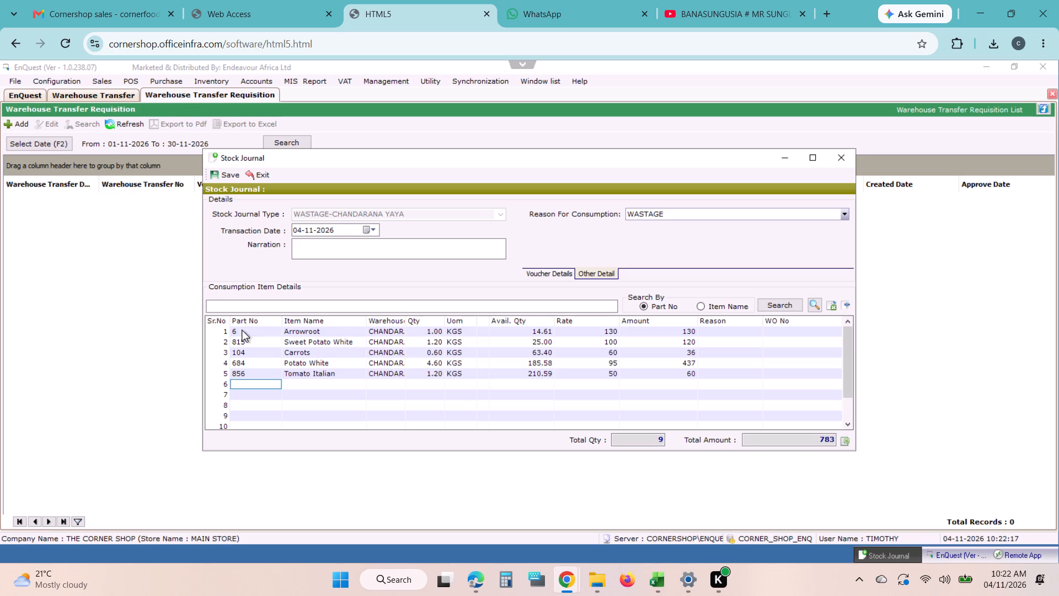
type("857")
key("Return")
type("0.9")
key("Return")
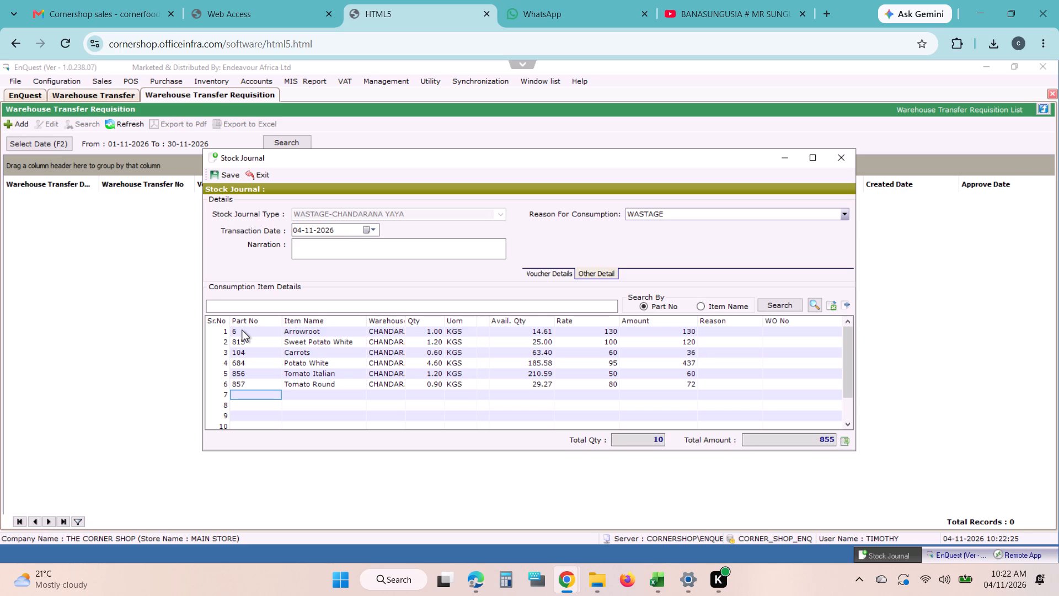
Add 671 (Peppers Col) as line 7 and, by searching "rav", 754 (Ravaiya Long) as line 8, each with quantity 0.3.
type("671")
key("Return")
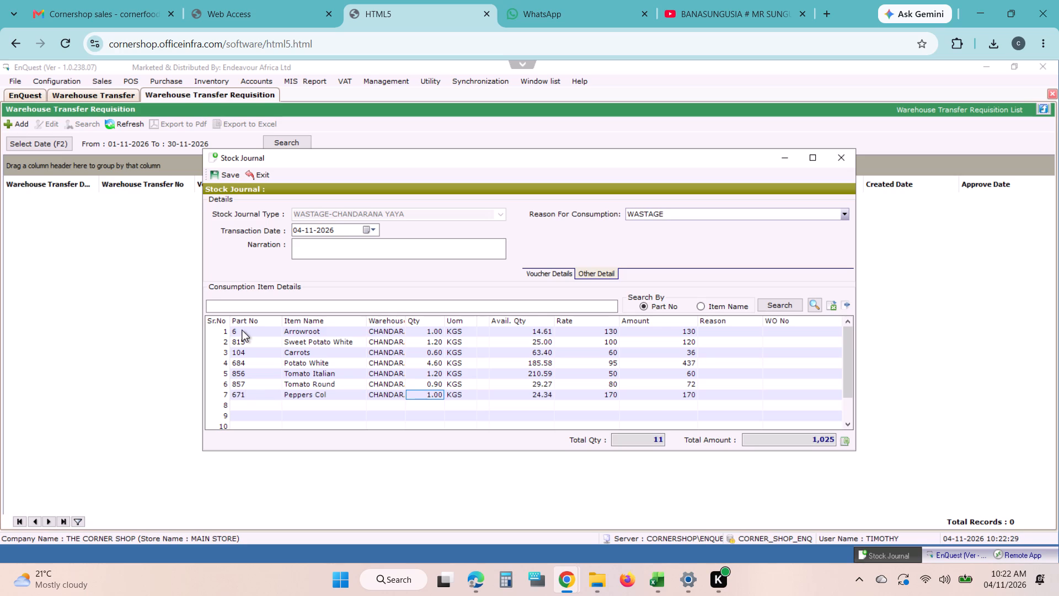
type("0.3")
key("Return")
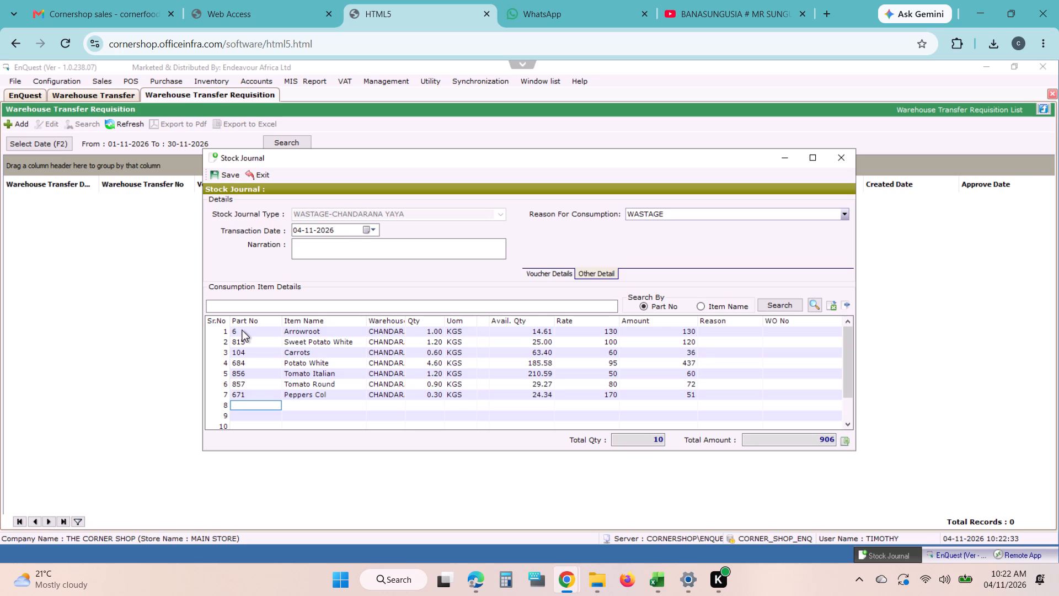
type("rav")
key("Return")
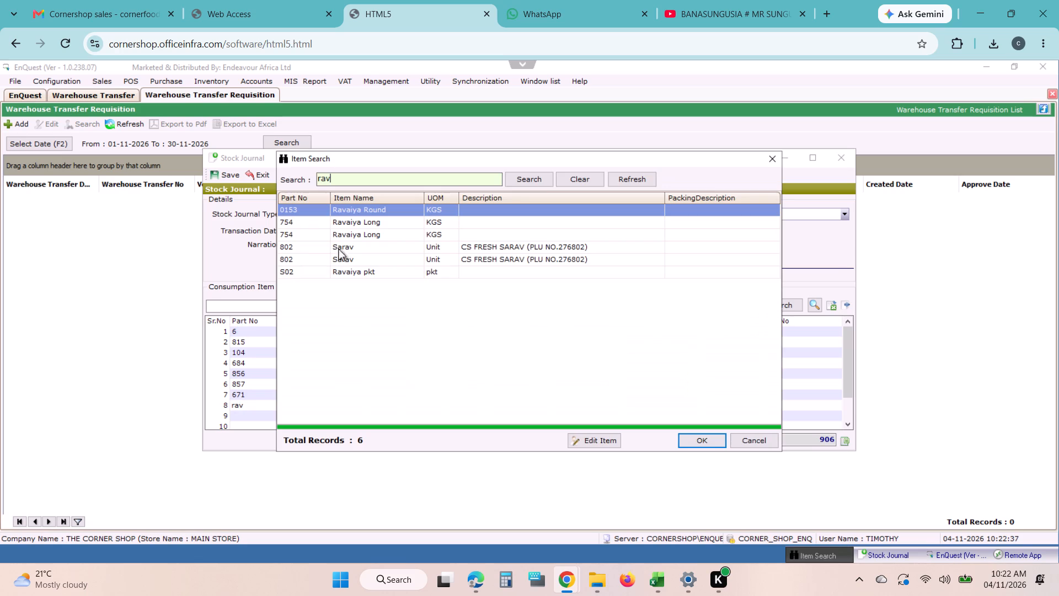
left_click(349, 240)
left_click(355, 235)
double_click(355, 235)
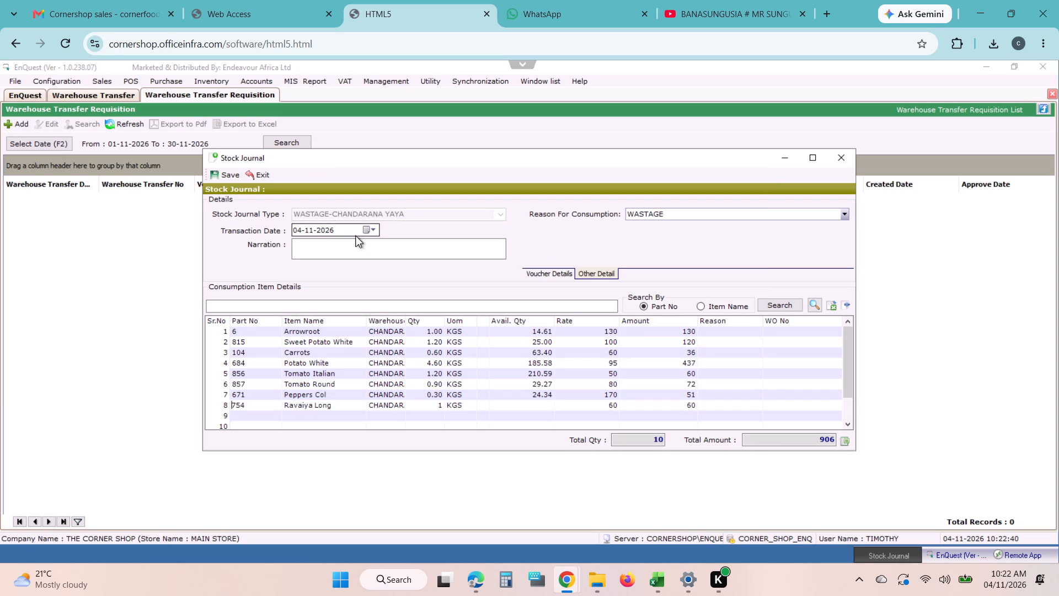
type("0.3")
key("Return")
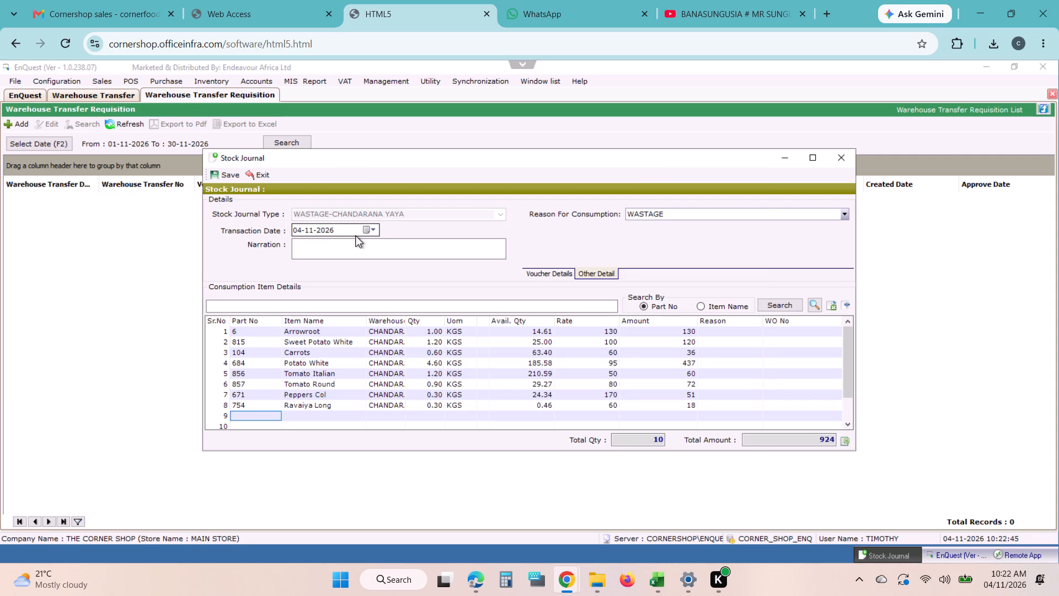
Add part number 9 (Avocado) with quantity 3 as line 9 and 10 (Avocado Hass Kg) with quantity 0.8 as line 10.
key("9")
key("Return")
key("3")
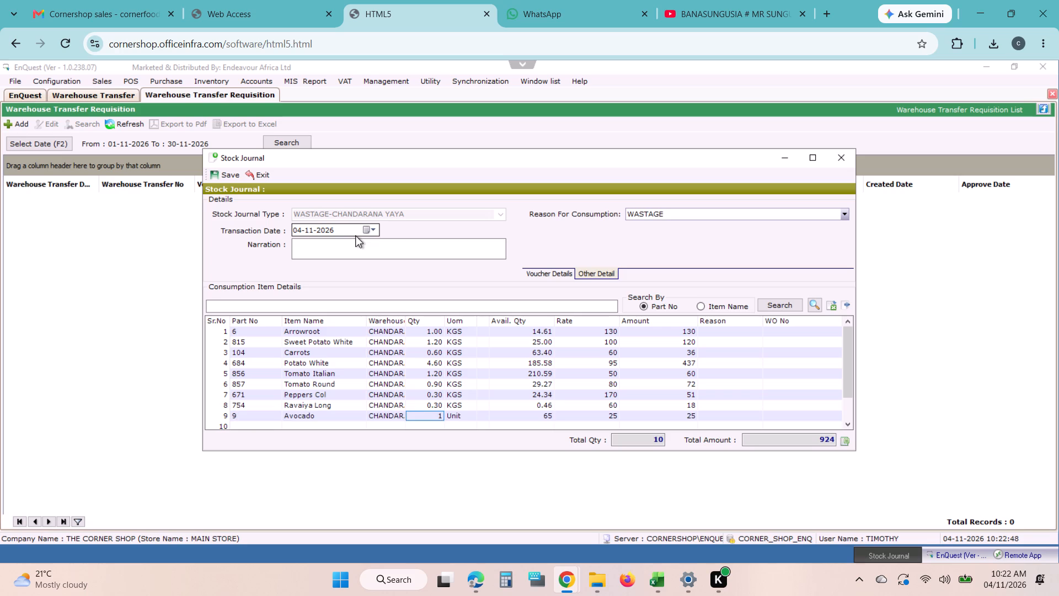
key("Return")
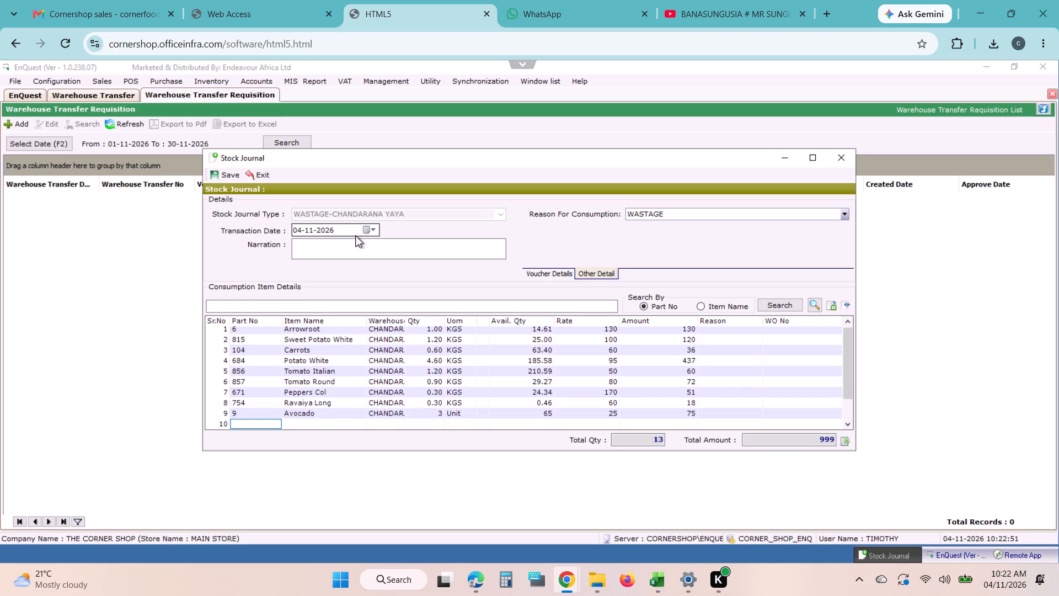
type("10")
key("Return")
type("0.8")
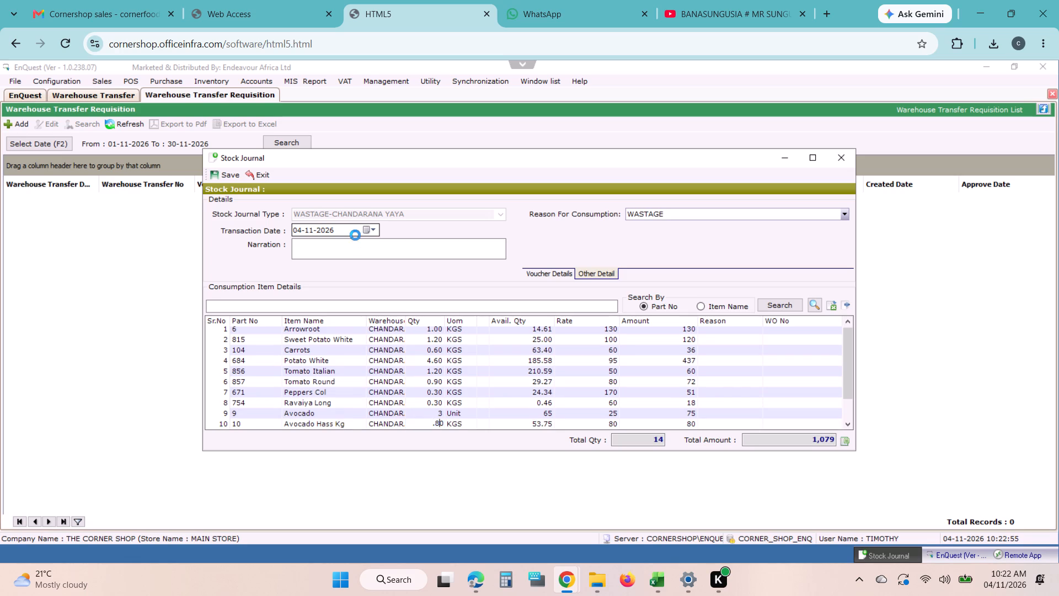
key("Return")
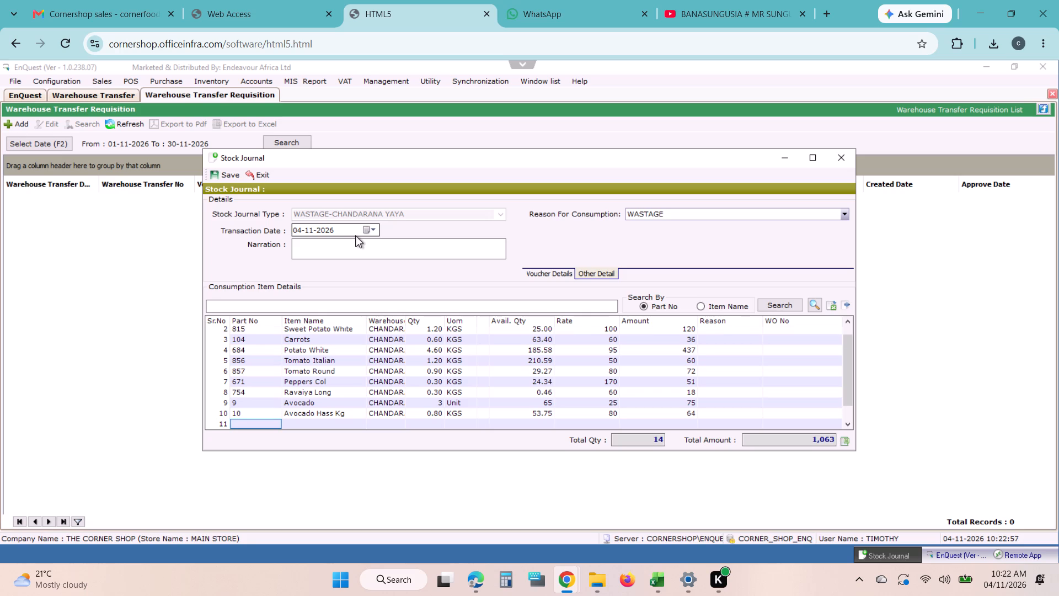
Add part number 453 (Lemons Rough) with quantity 0.2 as line 11 and 675 (Pineapple Delmonte) with quantity 6 as line 12.
type("453")
key("Return")
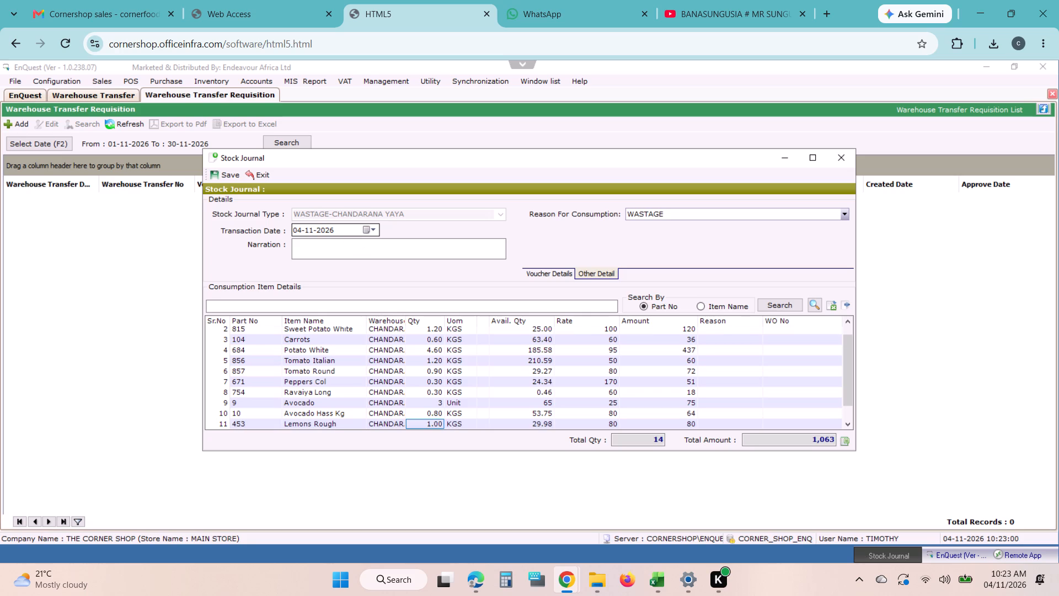
type("0.2")
key("Return")
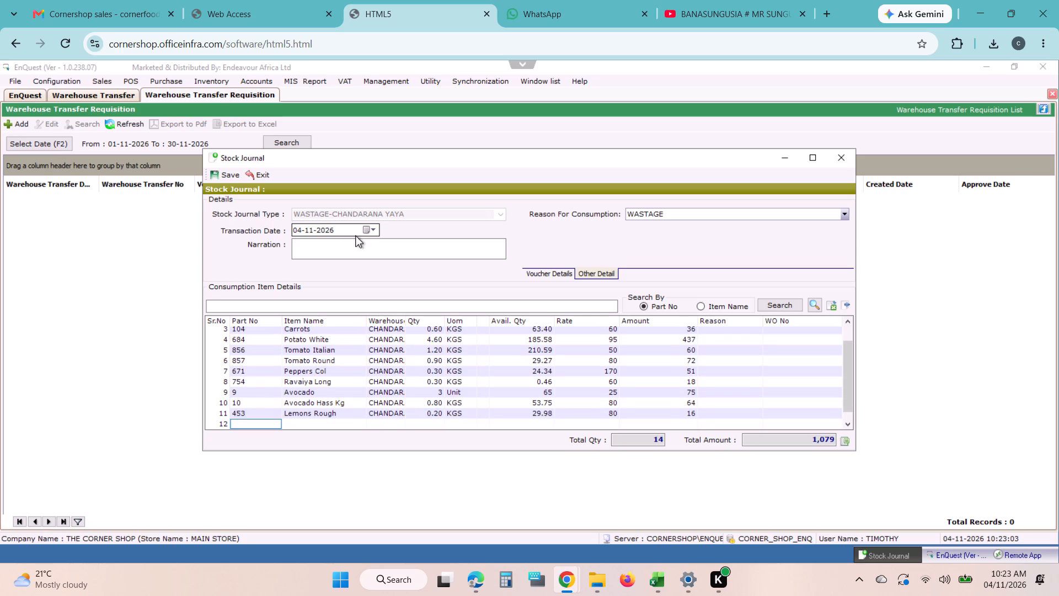
type("675")
key("Return")
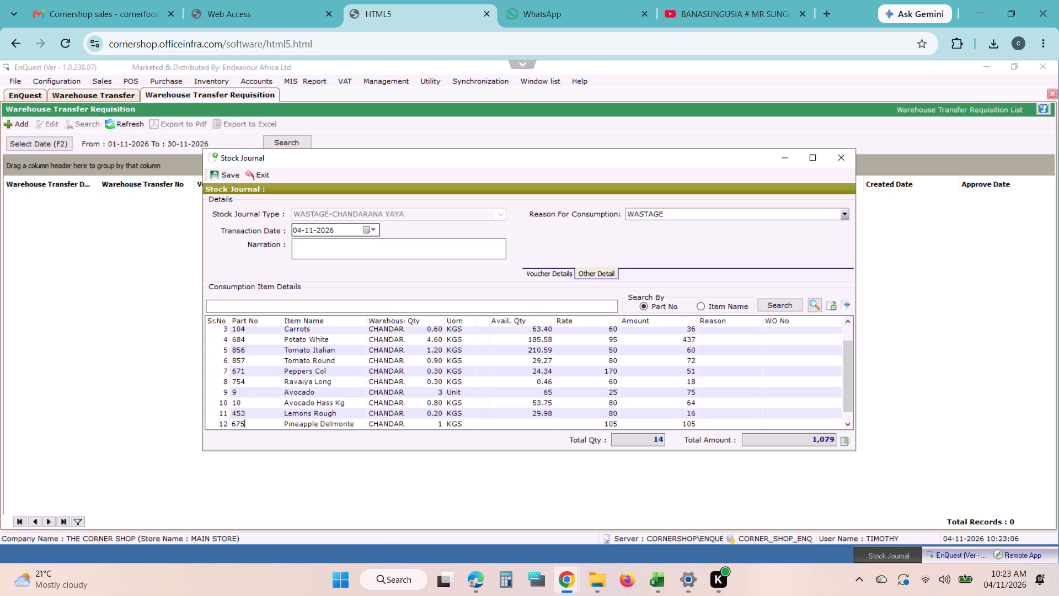
key("6")
key("Return")
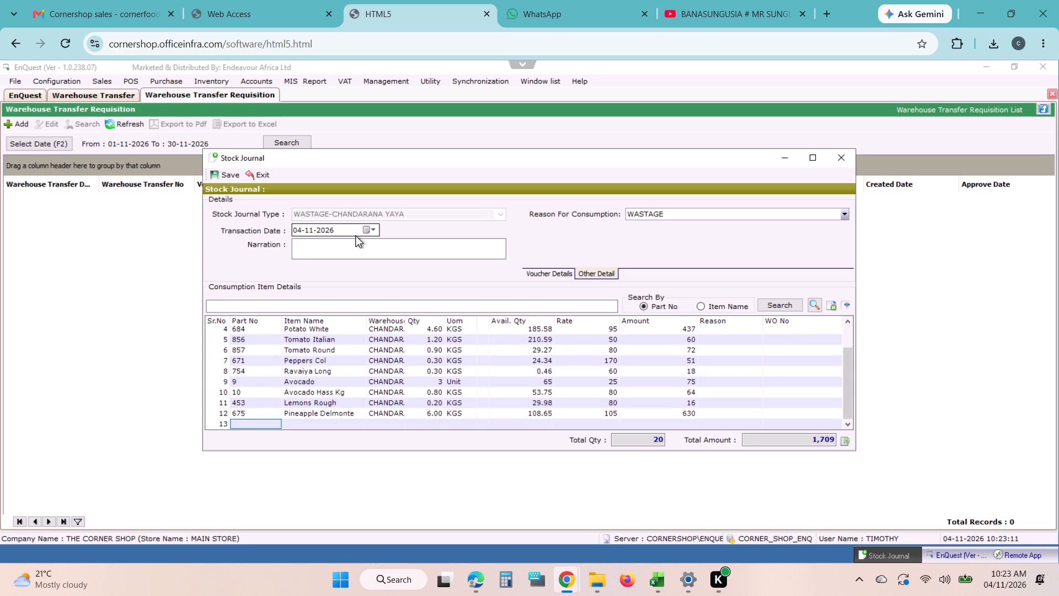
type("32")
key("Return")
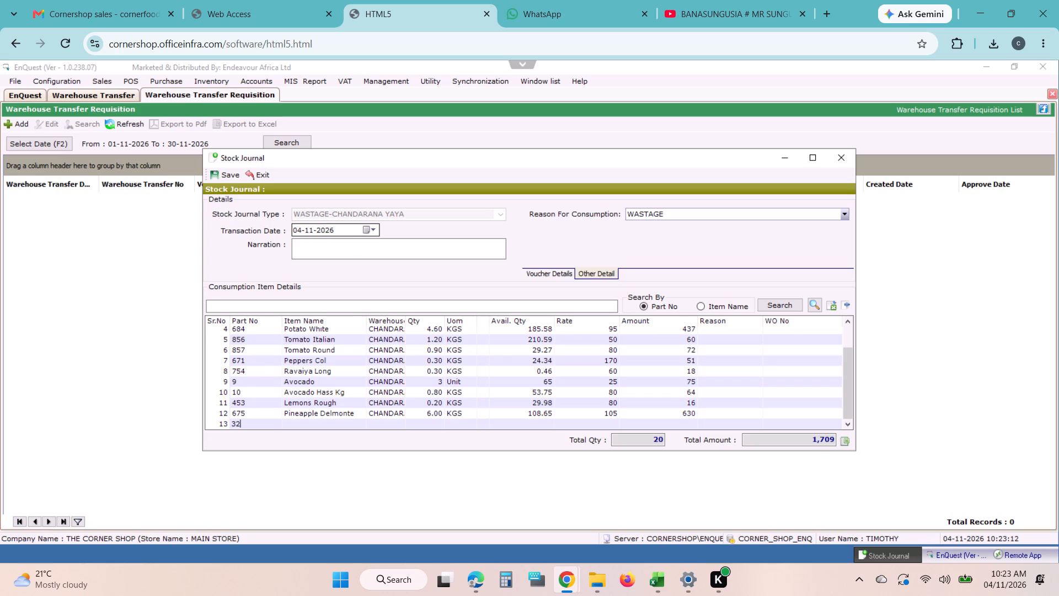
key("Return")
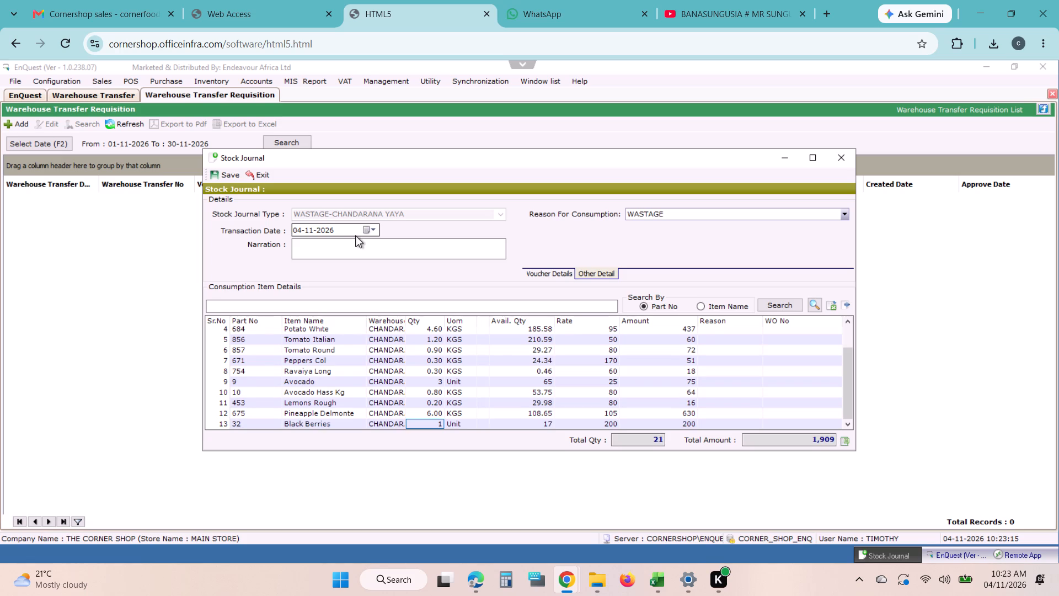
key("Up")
Enter part number 68 (Blueberries) on line 13 in place of Black Berries, with quantity 2.
type("68")
key("Return")
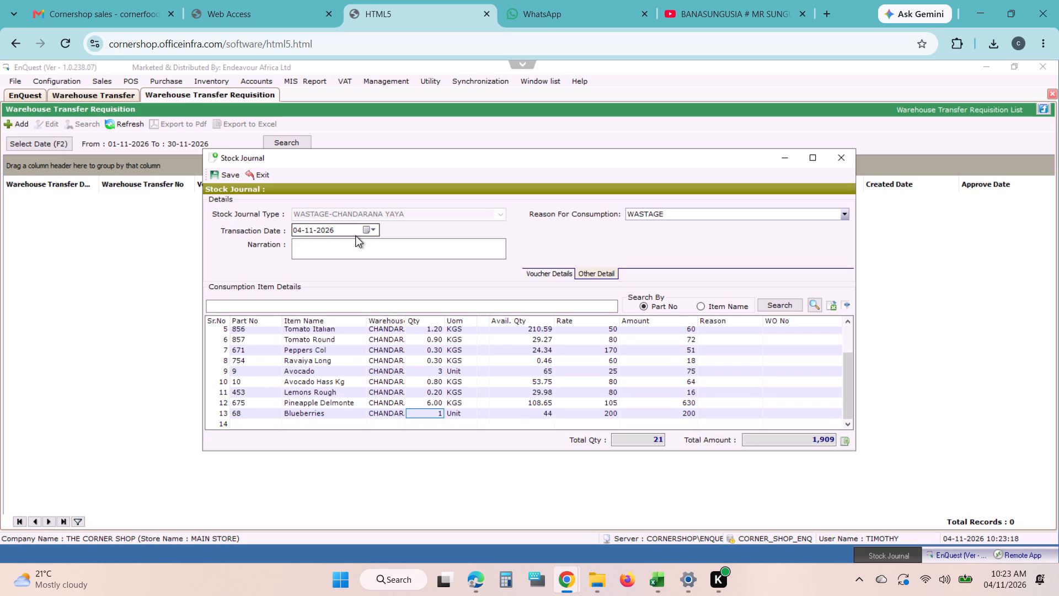
key("2")
key("Return")
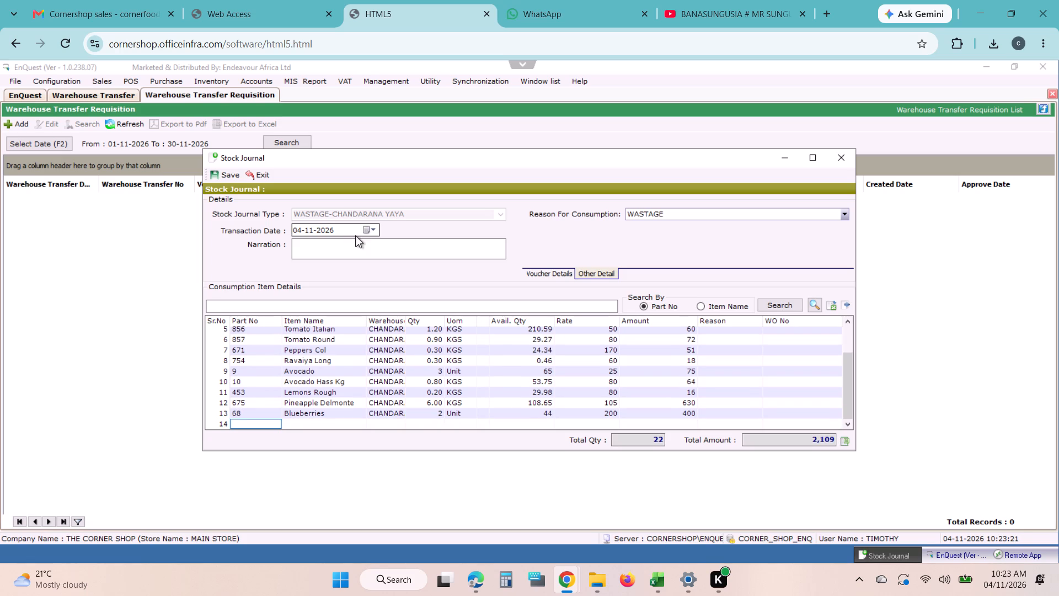
Enter part number 715 as the item on line 14.
type("715")
key("Return")
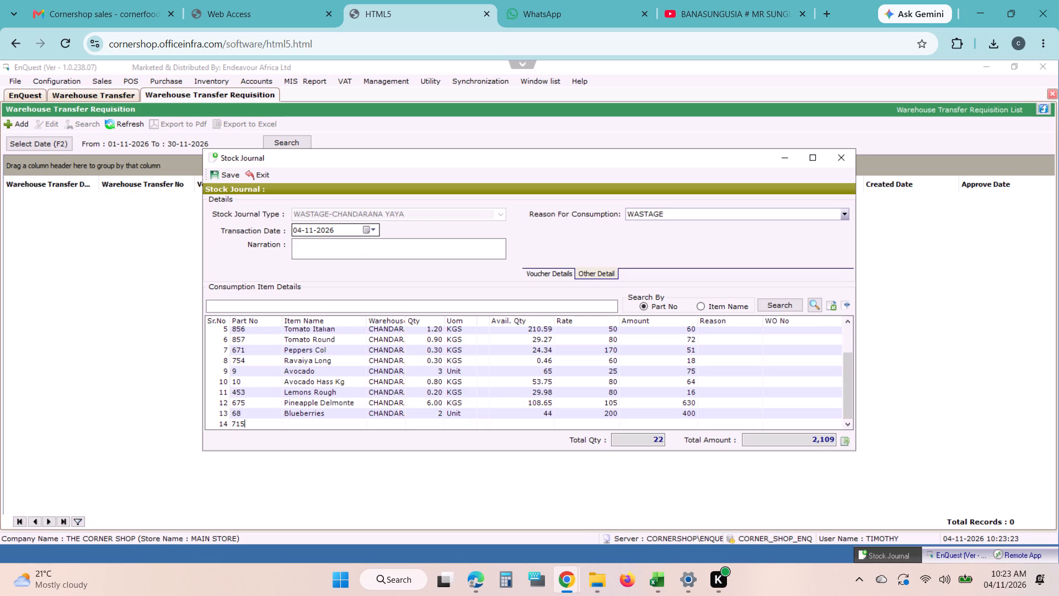
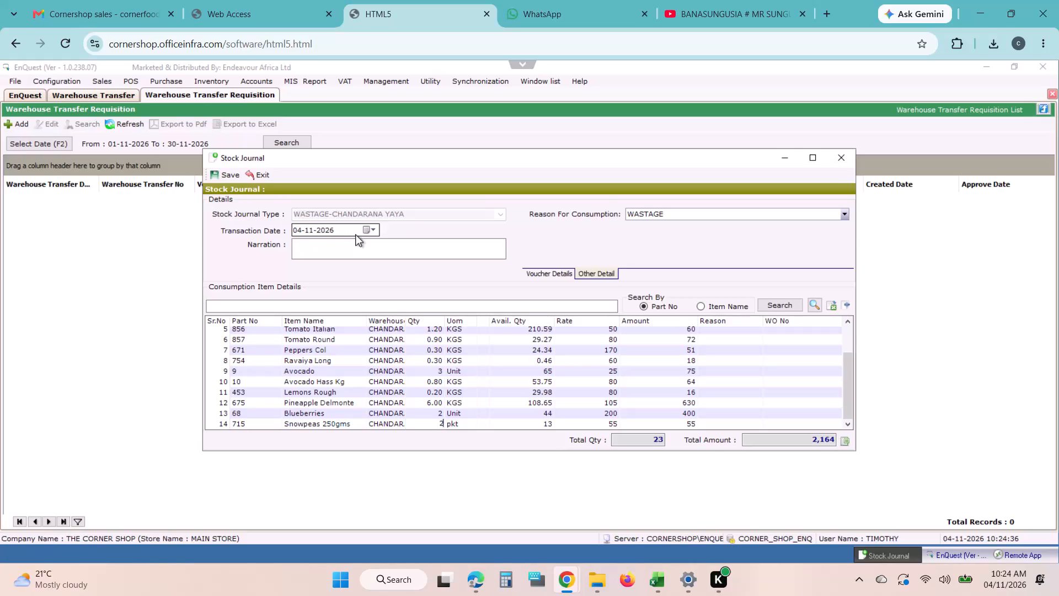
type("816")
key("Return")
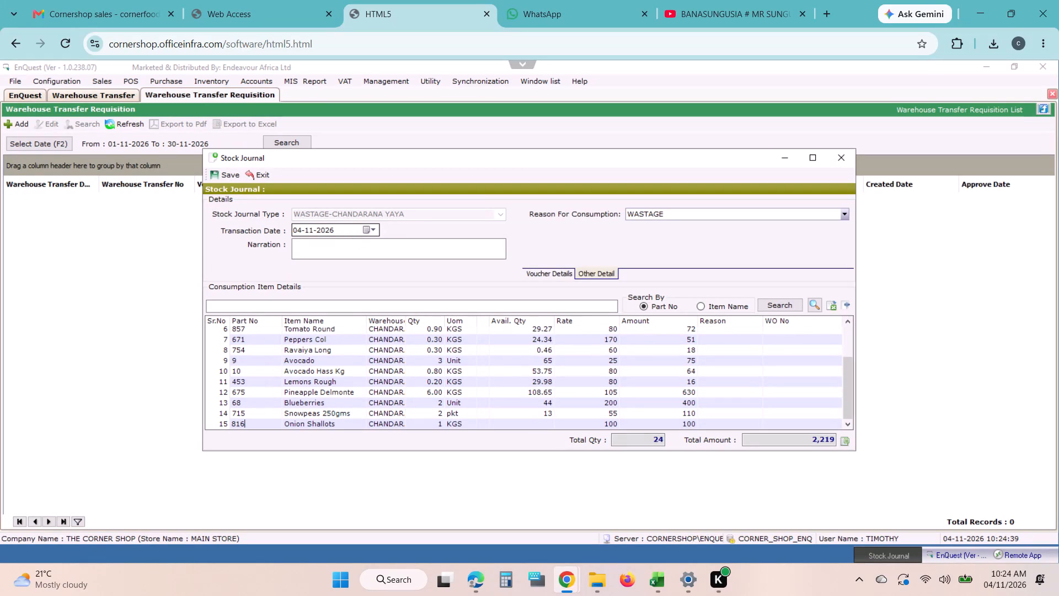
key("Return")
Enter part number 716 (Sugarsnaps Pkt-250gm) on line 15 in place of Onion Shallots, with quantity 1.
key("Up")
type("716")
key("Return")
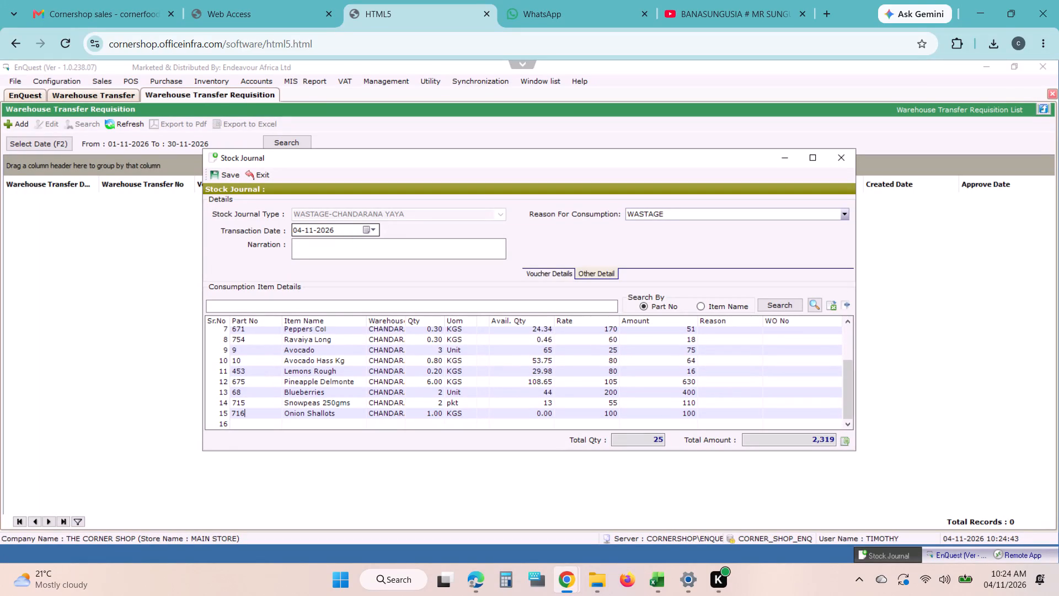
key("1")
key("Return")
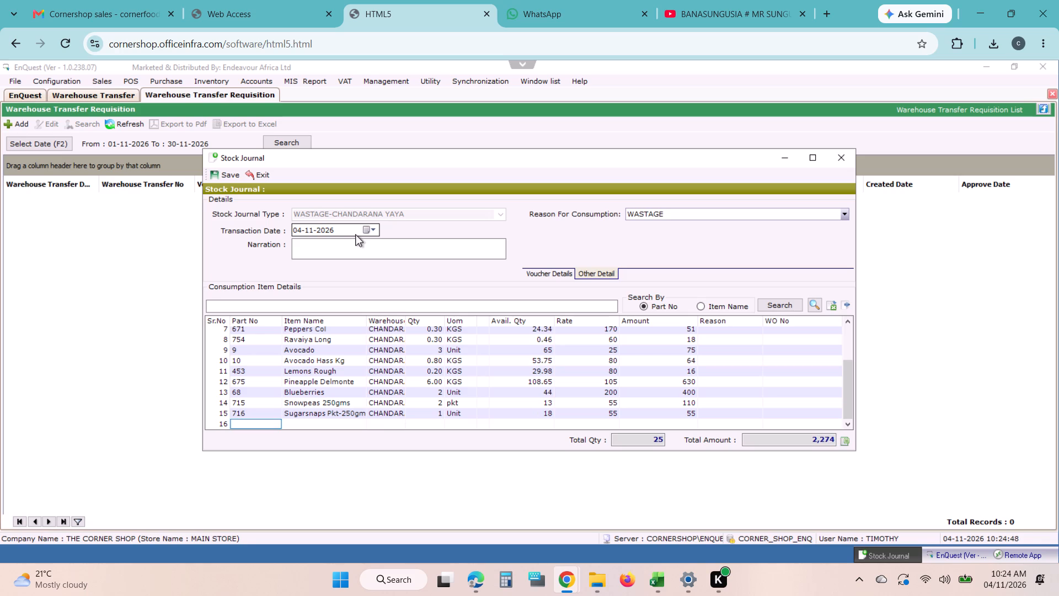
Add part number 25 (Sweet Corn Pkt) with quantity 1 as line 16 and 712 (Ruccola Packed) with quantity 2 as line 17.
type("25")
key("Return")
key("Return")
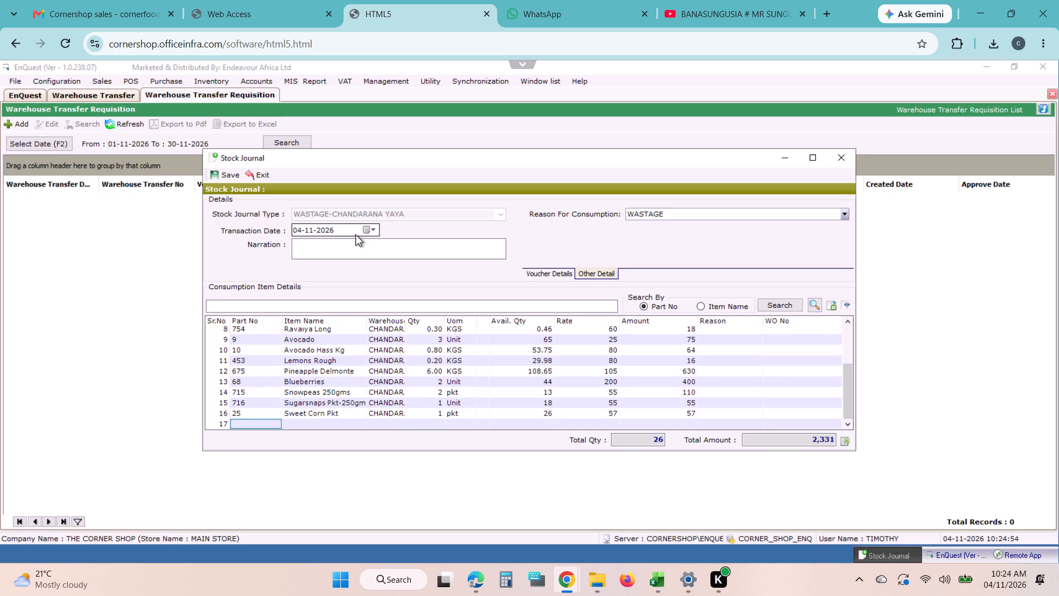
type("712")
key("Return")
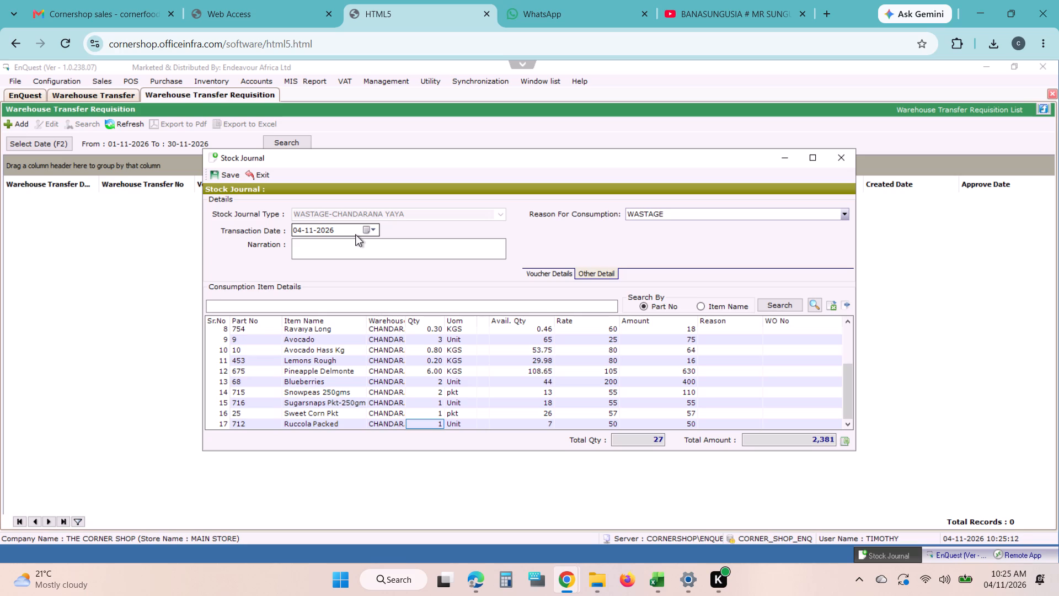
key("2")
key("Return")
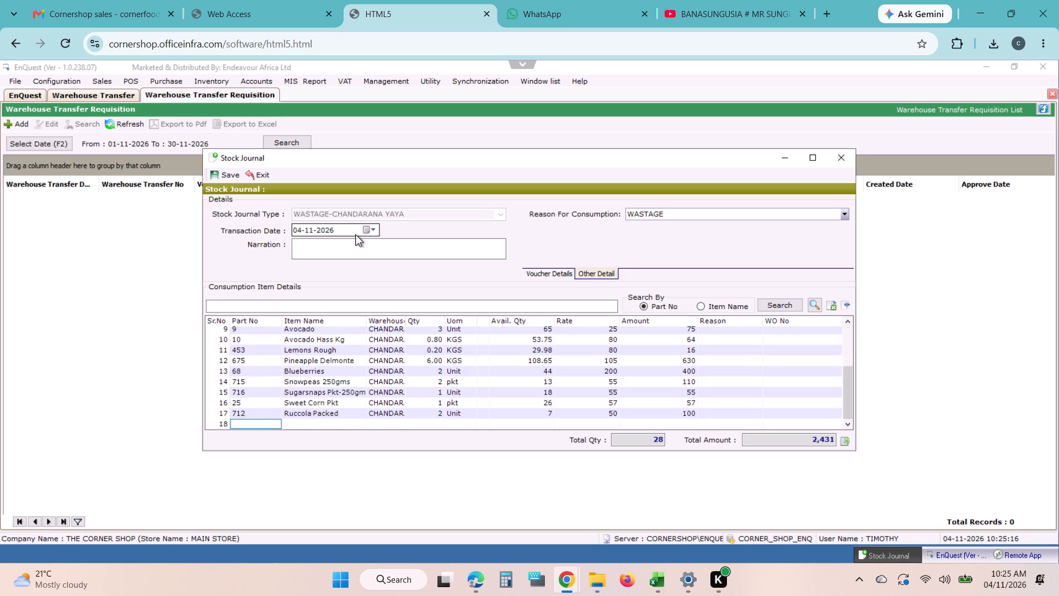
Add part number 928 (Shredded White Cabbage) as line 18 and 931 (Shredded Managu) as line 19, each with quantity 1.
key("8")
key("BackSpace")
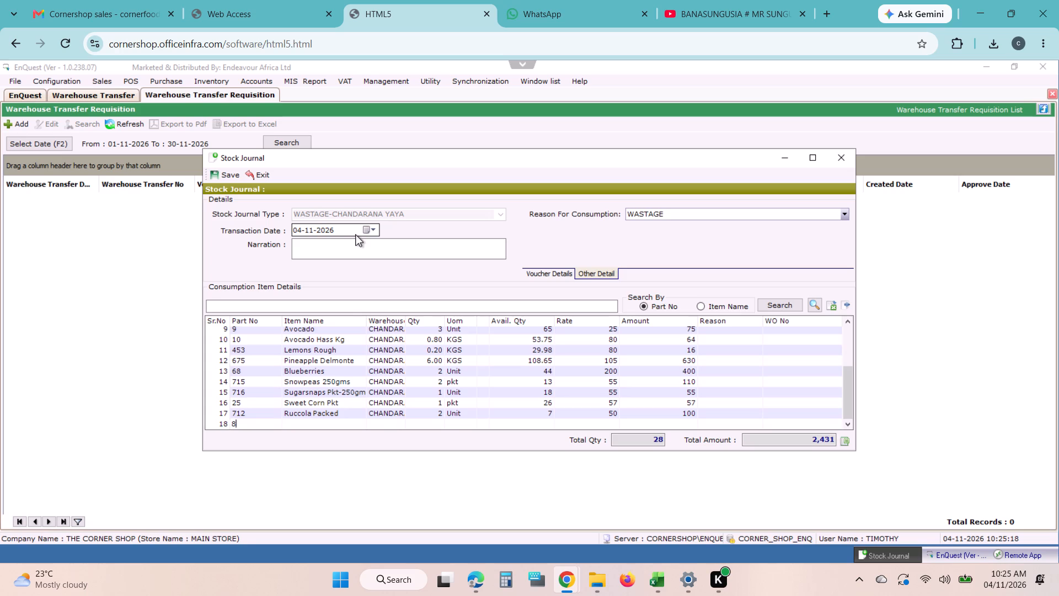
type("928")
key("Return")
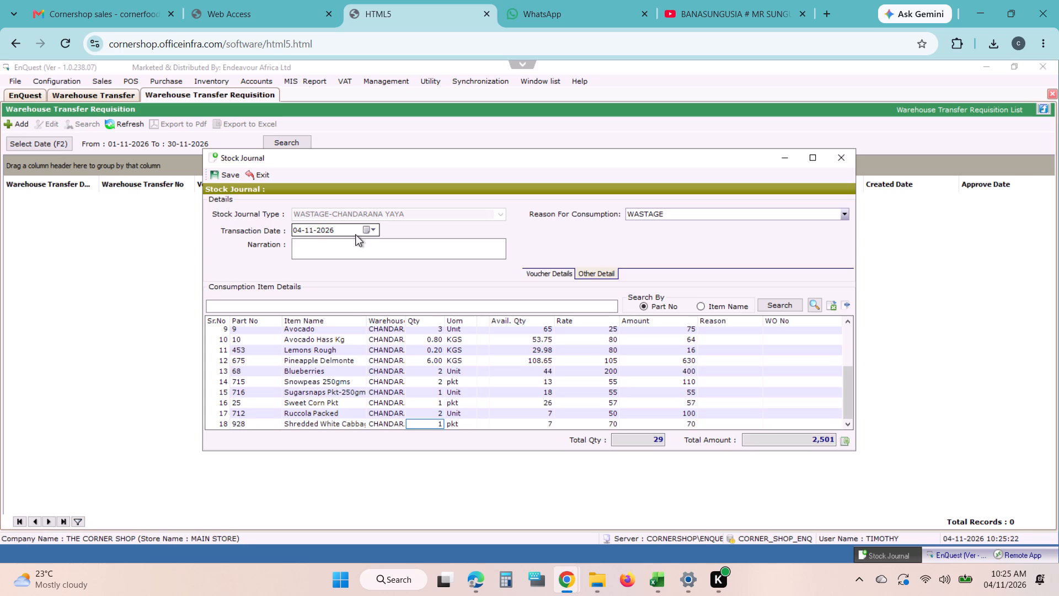
key("Return")
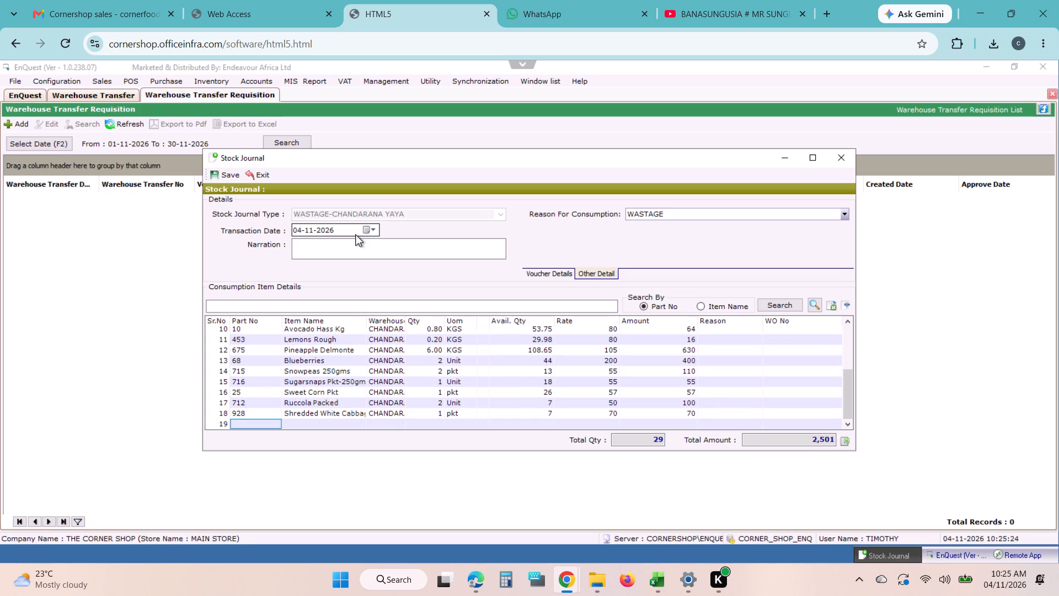
key("9")
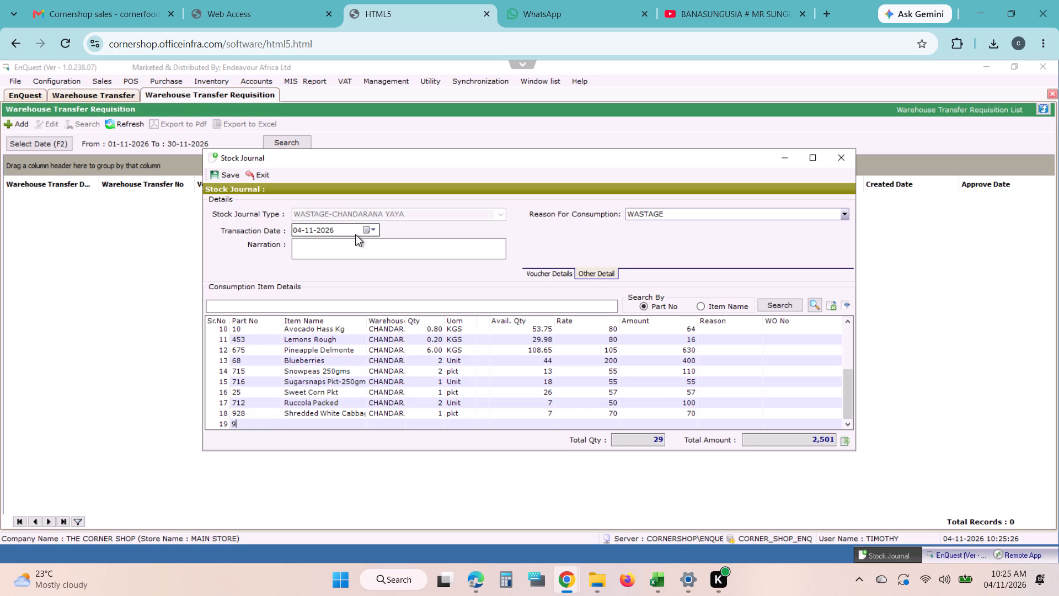
type("31")
key("Return")
key("Return")
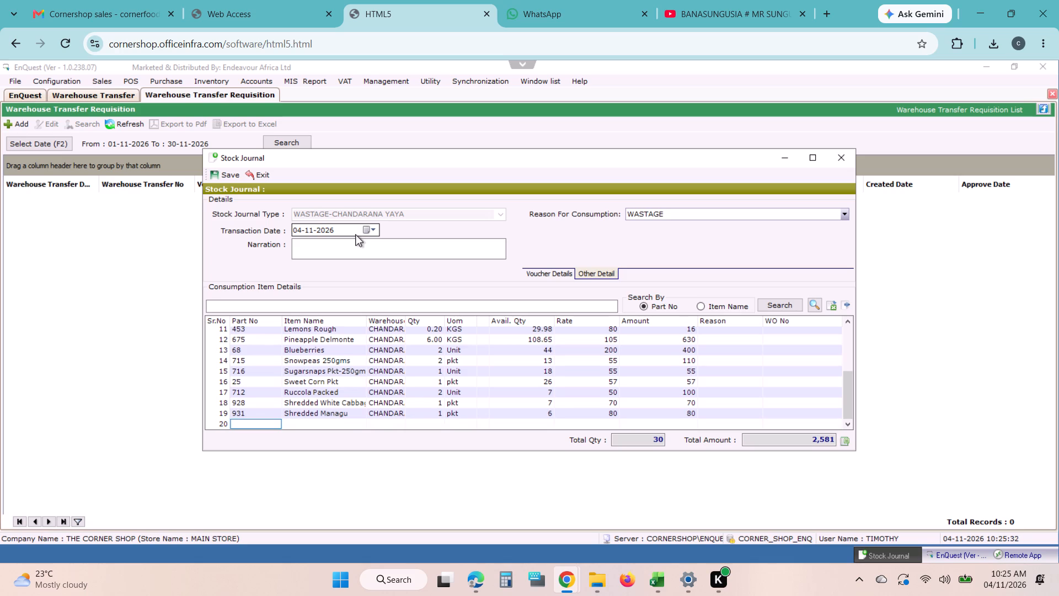
Add part number 811 (Sukuma) with quantity 6 as line 20 and 806 (Spinanch) with quantity 2 as line 21.
type("811")
key("Return")
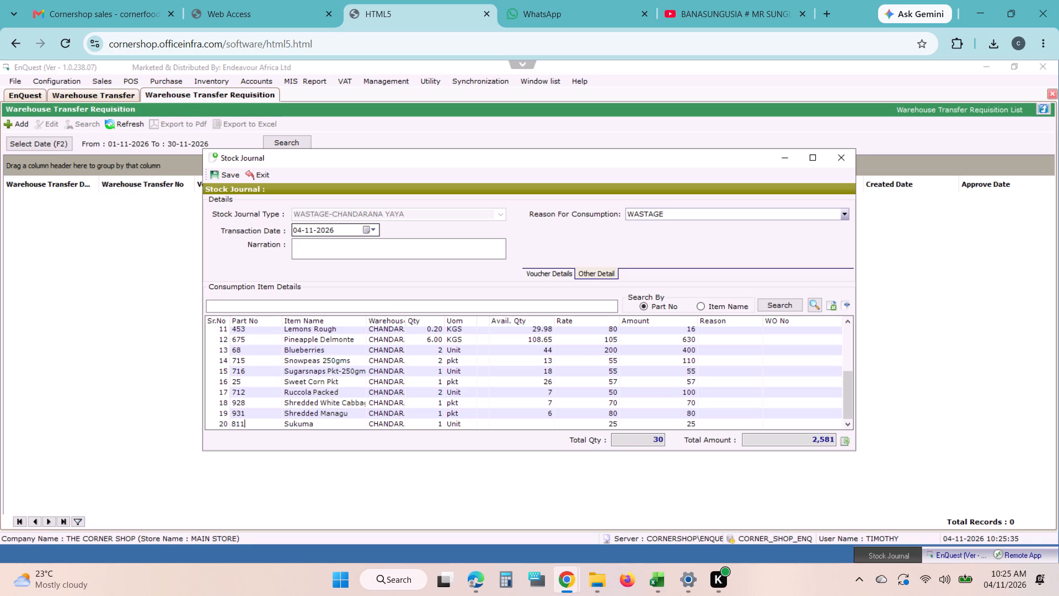
key("6")
key("Return")
type("806")
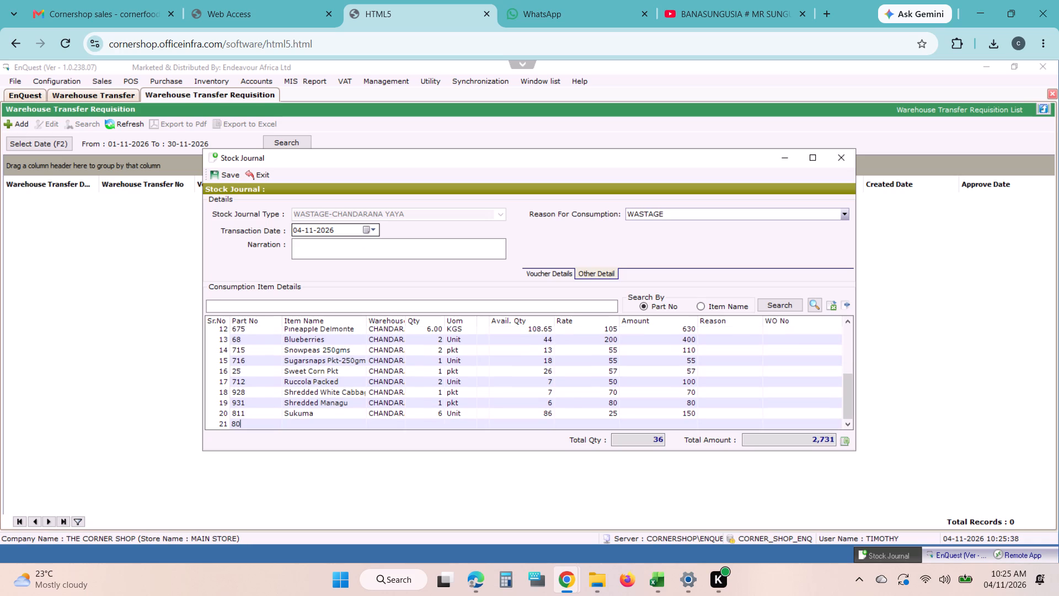
key("Return")
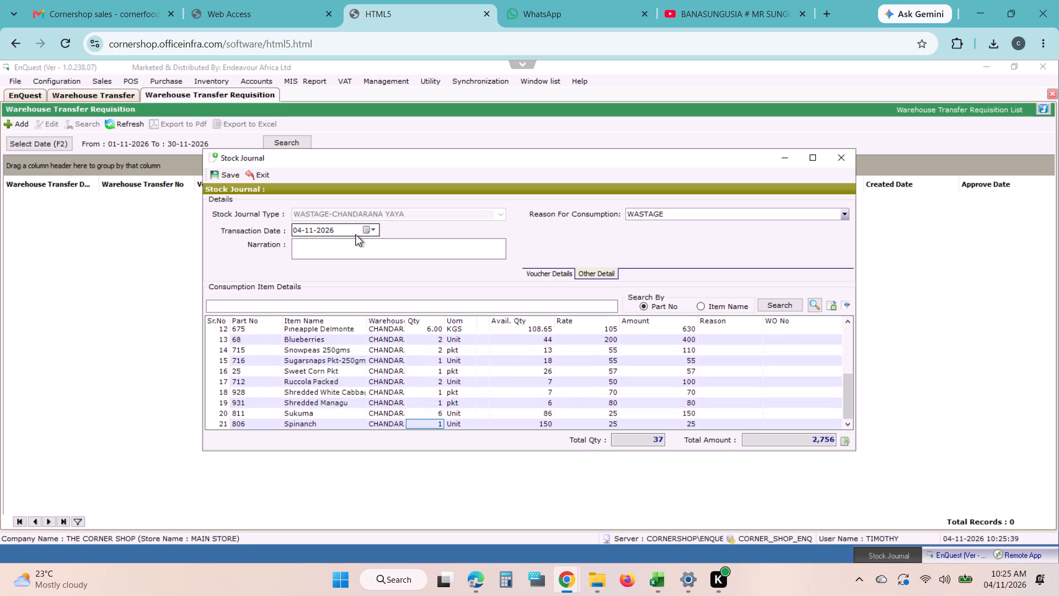
key("2")
key("Return")
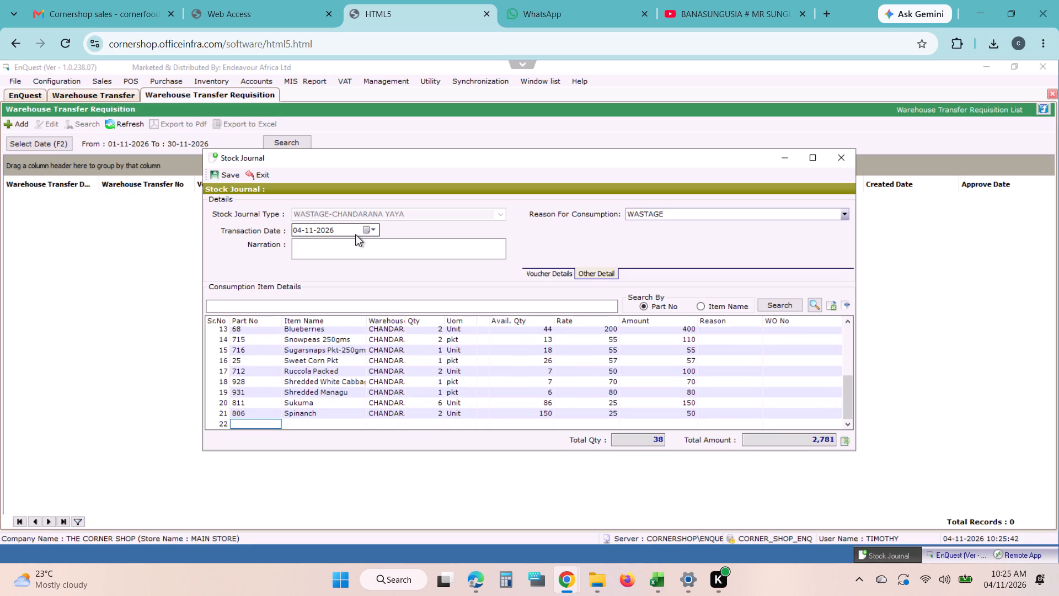
Add part number 107 (Celery) with quantity 4 as line 22 and 152 (Dhania) with quantity 3 as line 23.
type("107")
key("Return")
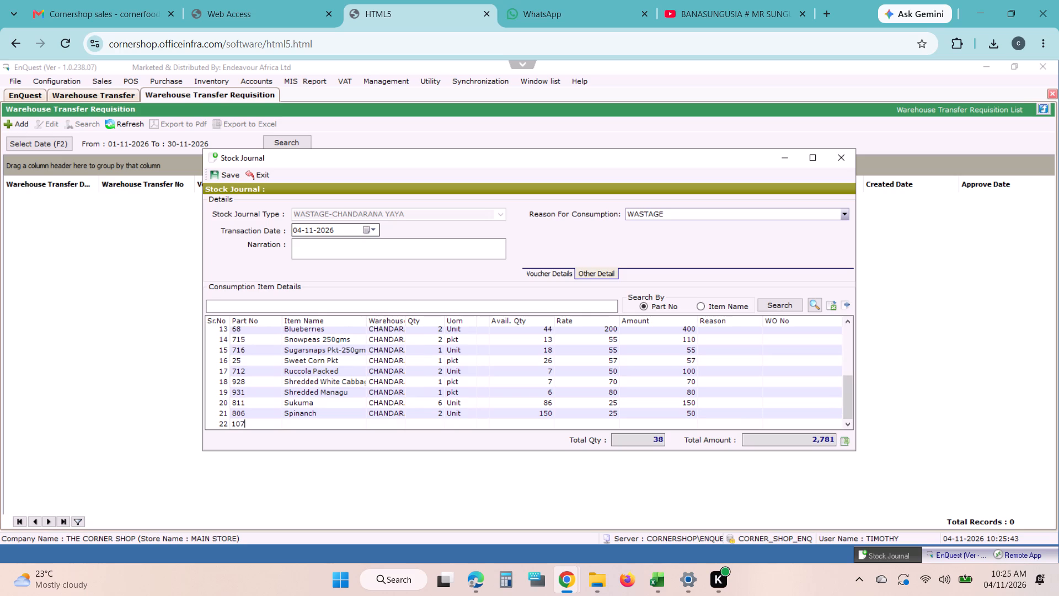
key("4")
key("Return")
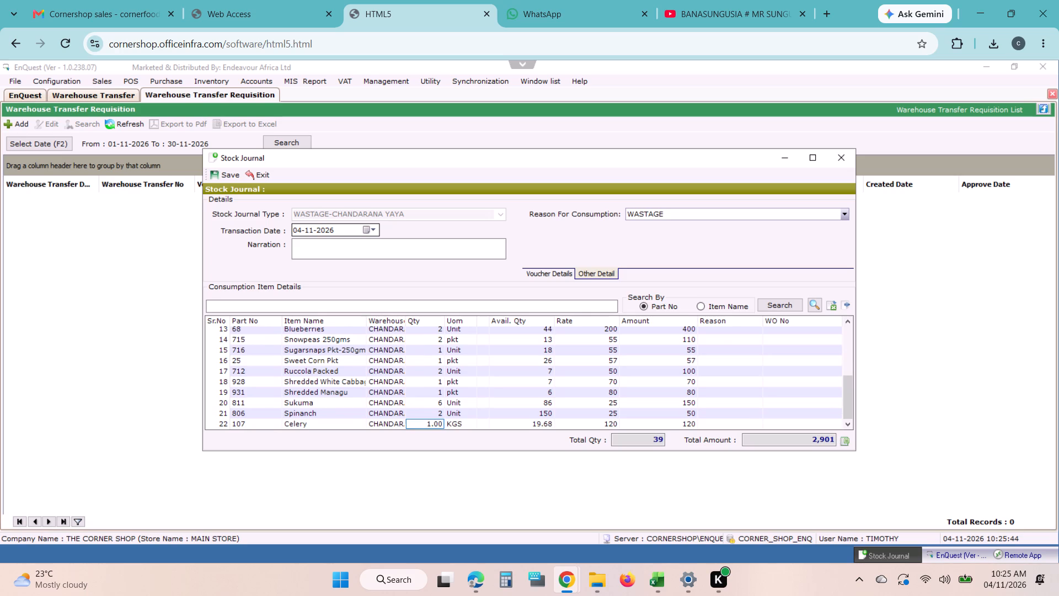
type("152")
key("Return")
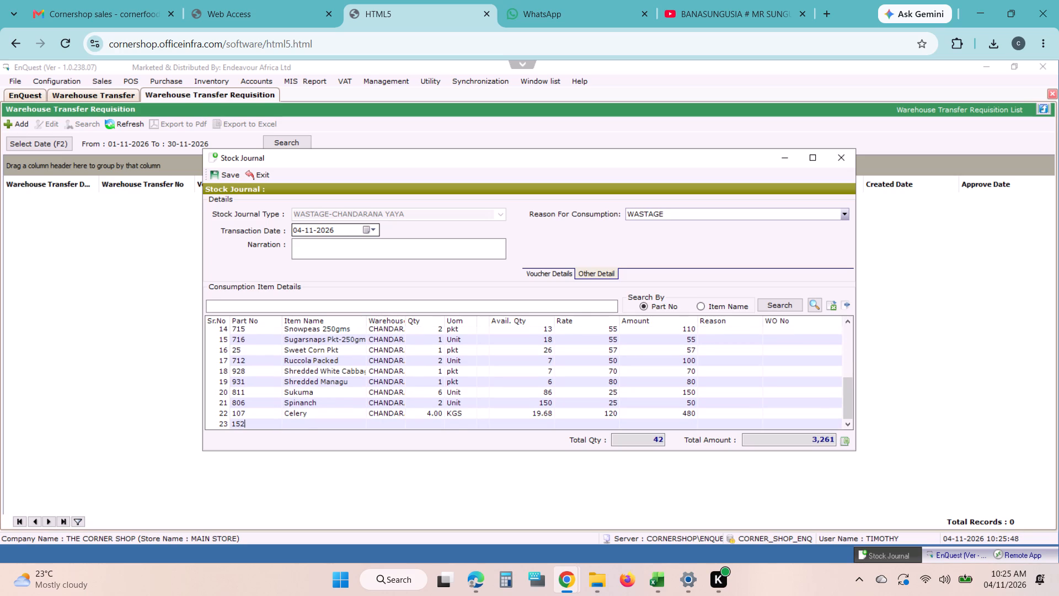
key("3")
key("Return")
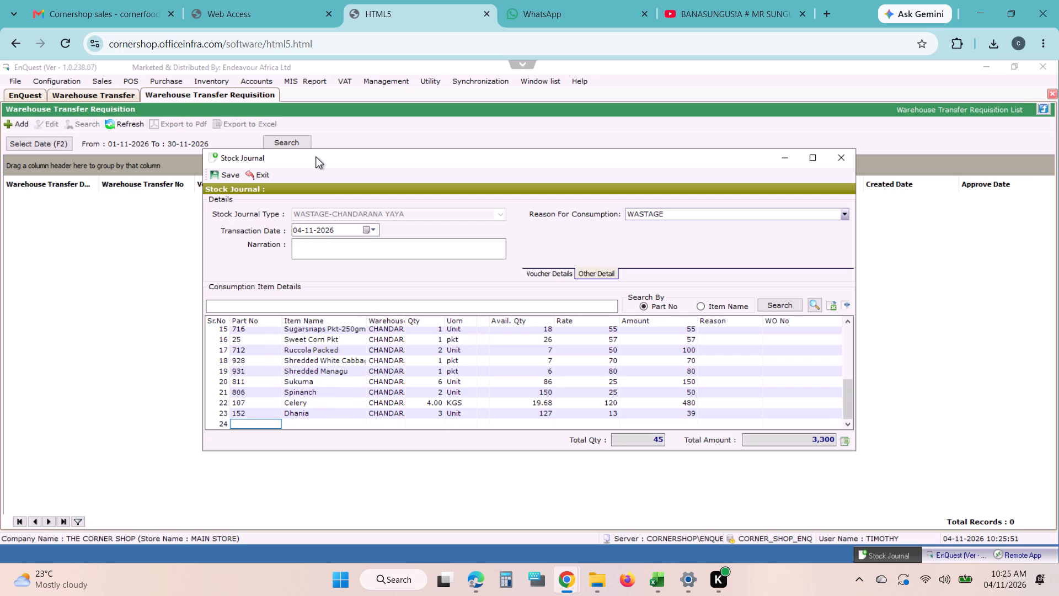
Add part number 153 (Dill) with quantity 1 as line 24 and 517 (Mint) with quantity 2 as line 25.
key("5")
key("BackSpace")
type("15")
key("3")
key("Return")
key("Return")
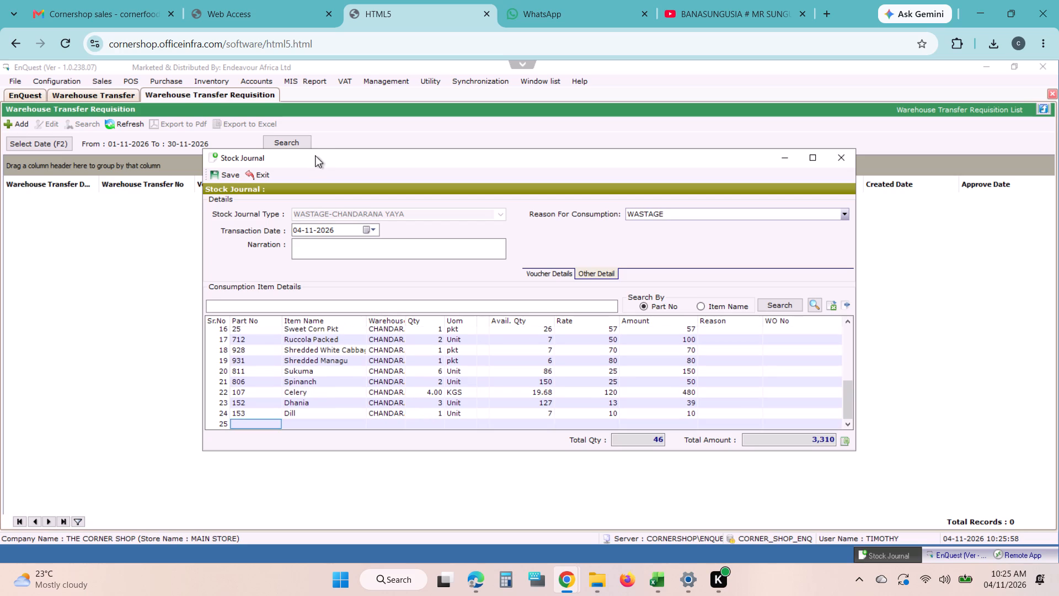
type("517")
key("Return")
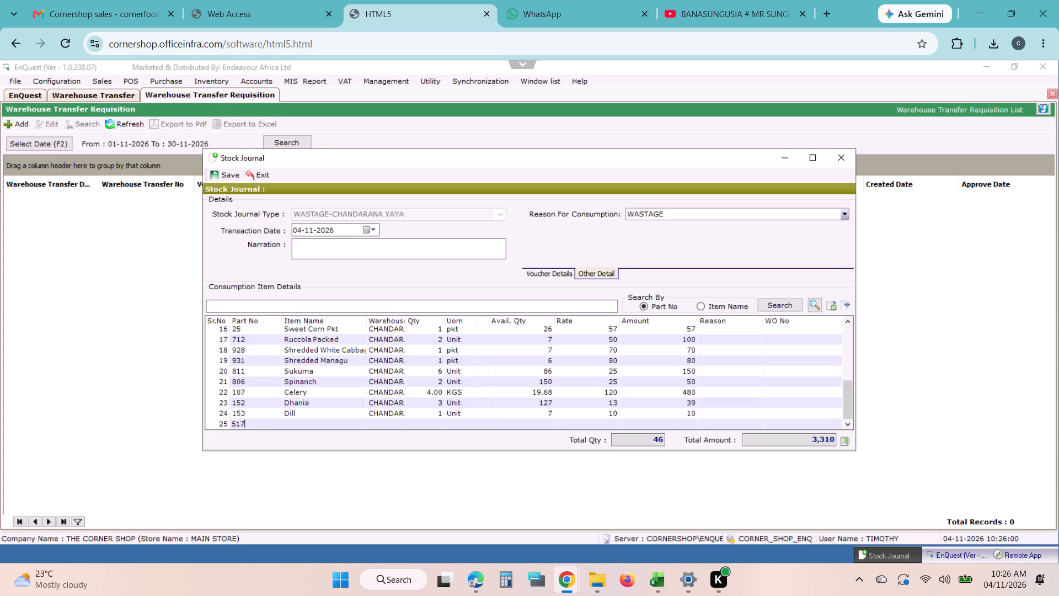
key("2")
key("Return")
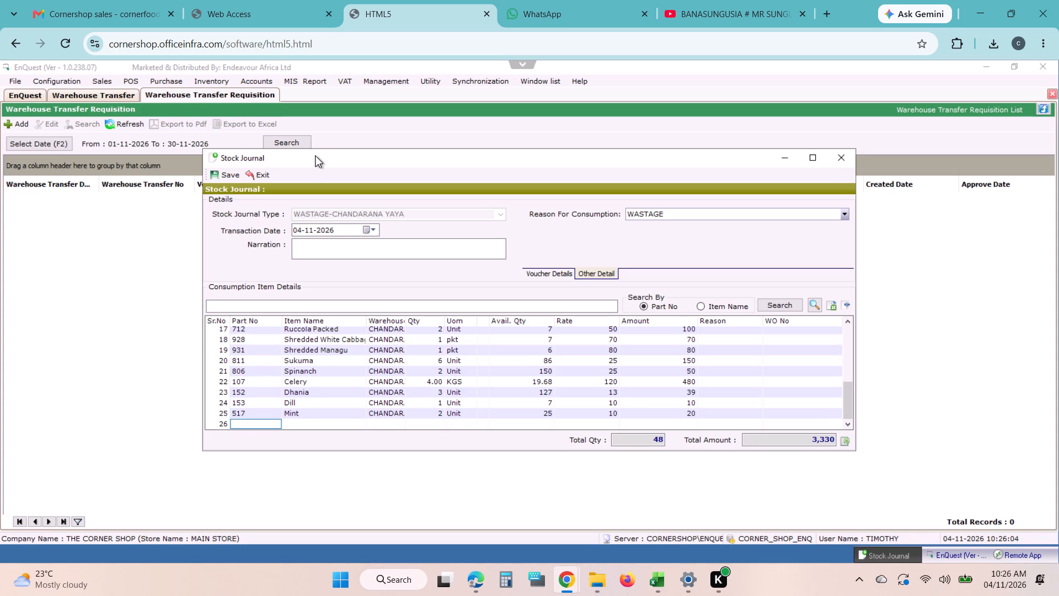
Add part number 802 with quantity 3 as line 26 of the wastage journal.
type("802")
key("Return")
key("3")
key("Return")
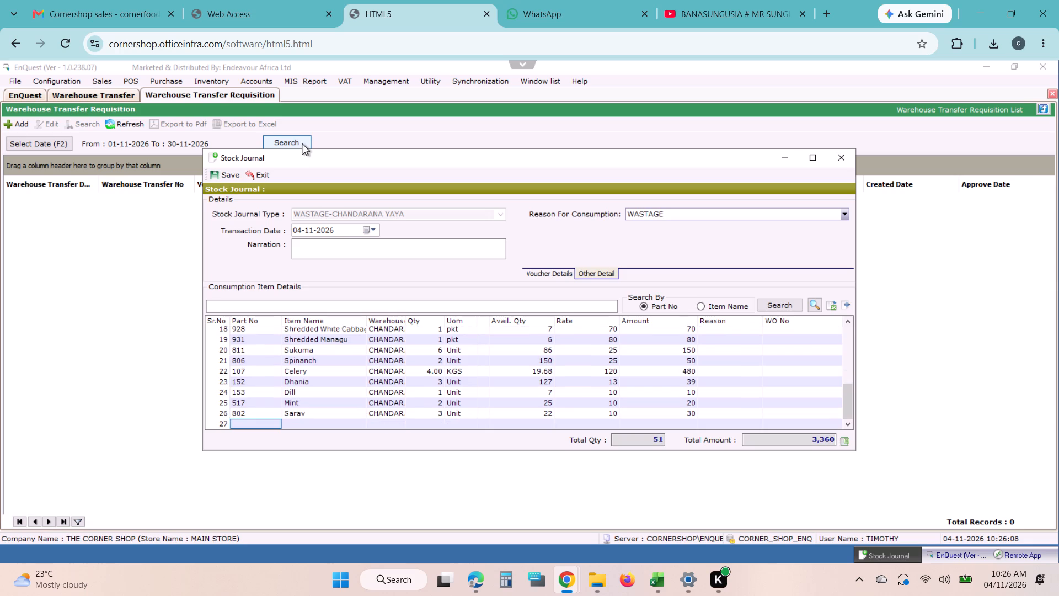
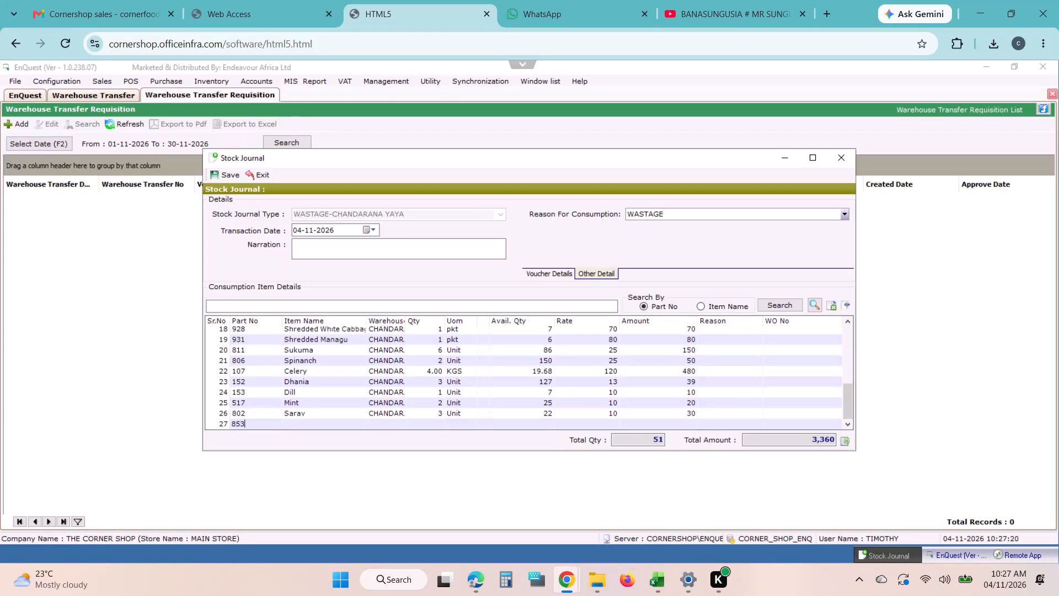
Set the quantity of part number 853 (Terere) to 2 and add part number 0110 (Kahorora) with quantity 2 as line 28.
key("2")
key("Return")
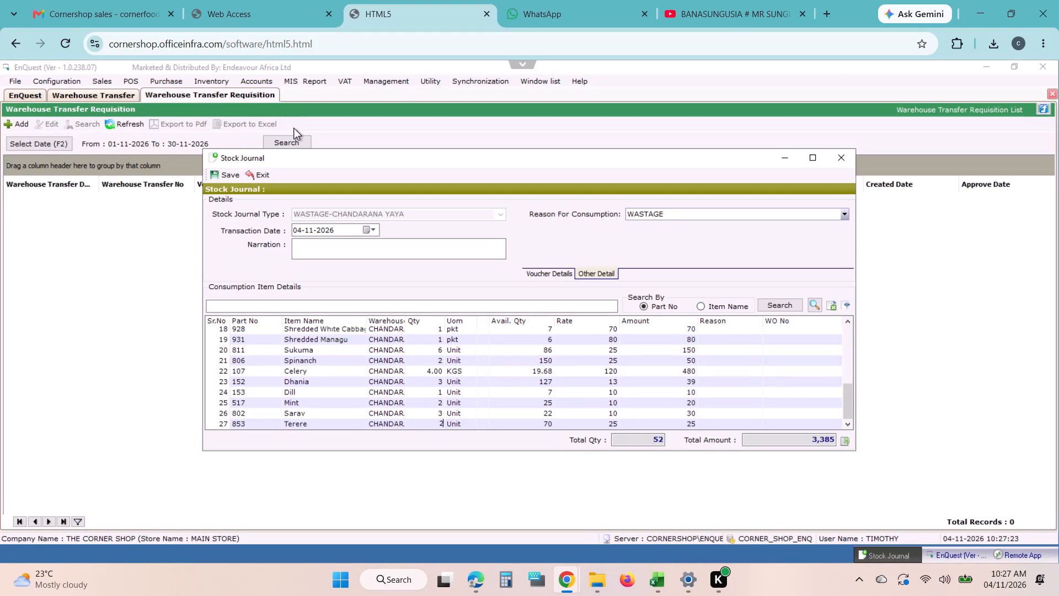
type("0110")
key("Return")
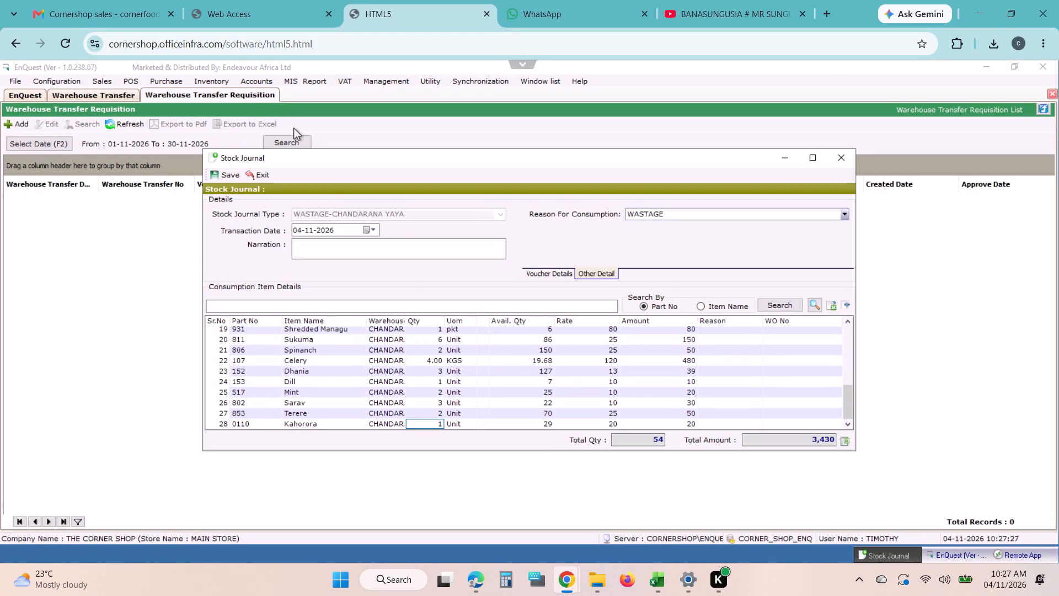
key("2")
key("Return")
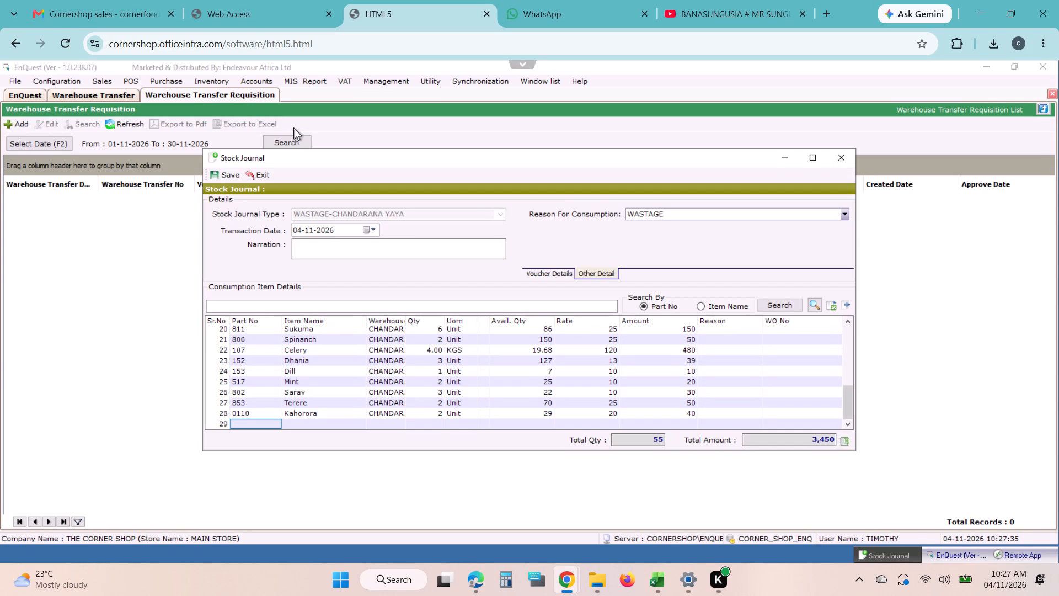
Add part number 00112 (Kunde) with quantity 4 as line 29 and 273 (Grapes Red Packet) with quantity 2 as line 30.
type("00112")
key("Return")
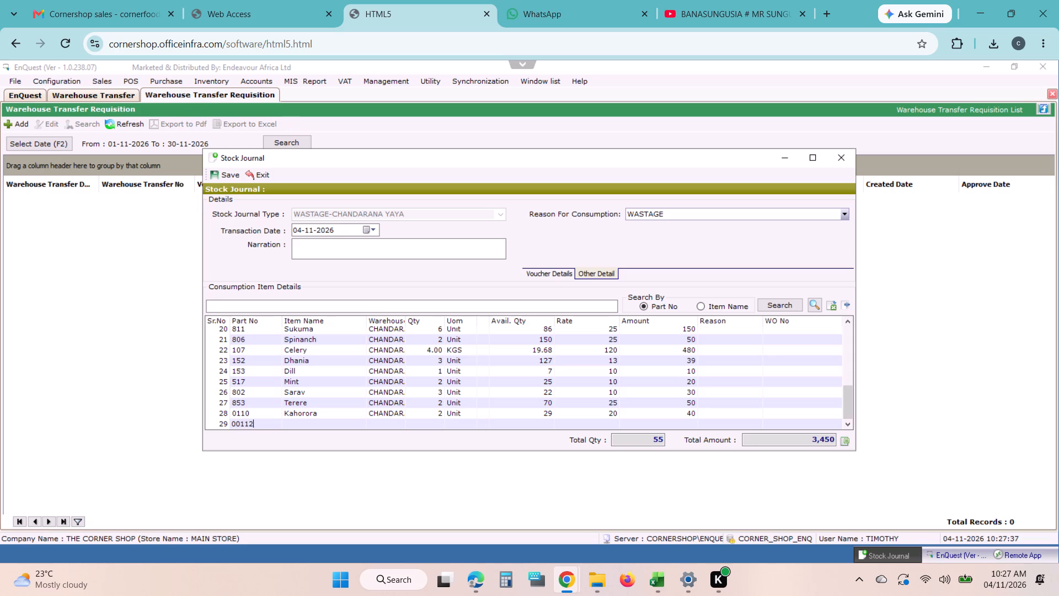
key("4")
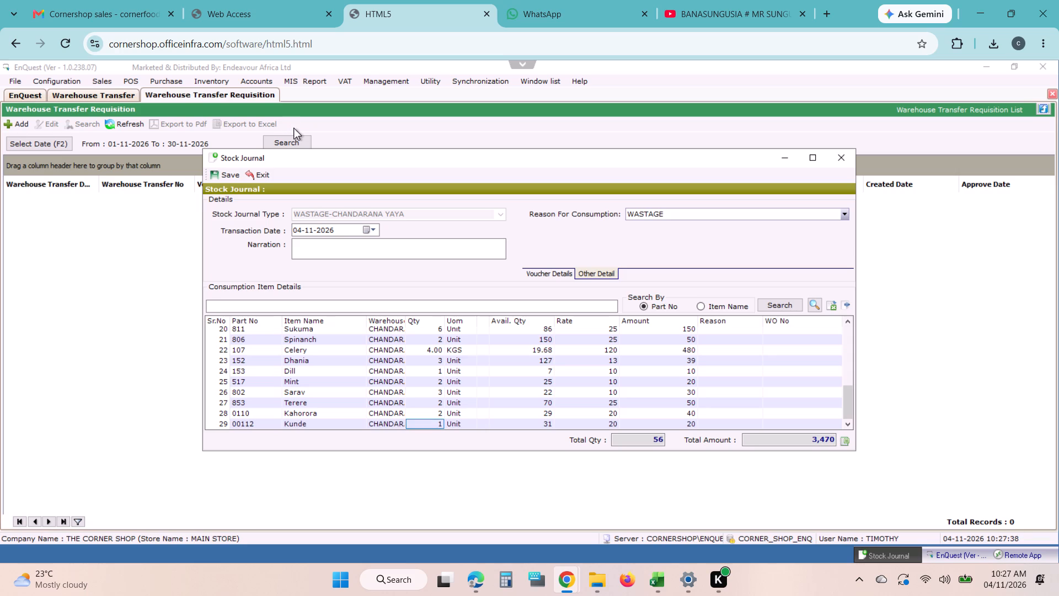
key("Return")
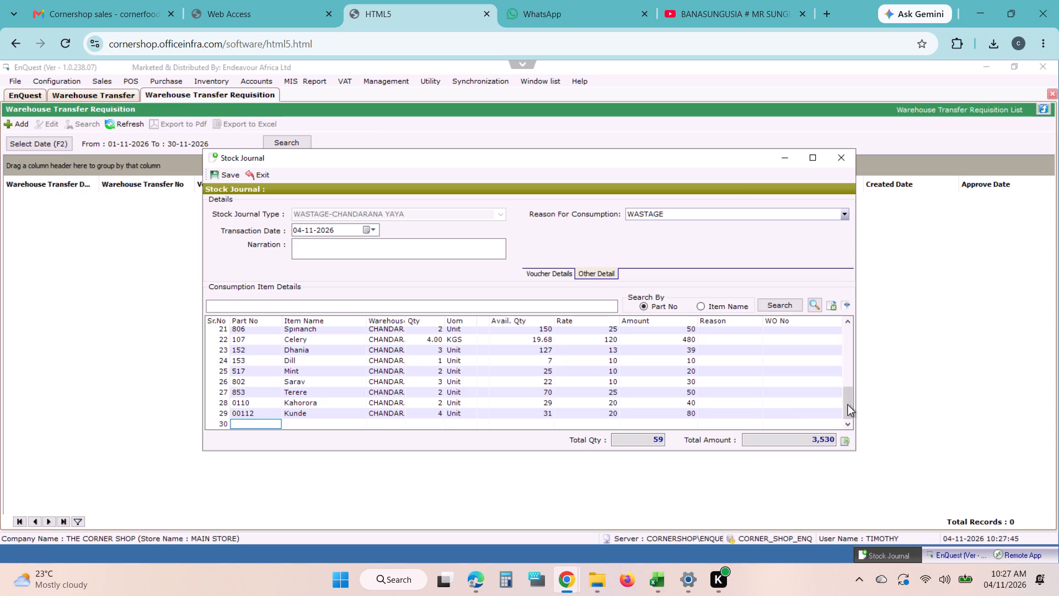
left_click_drag(849, 405, 842, 438)
left_click_drag(842, 438, 839, 444)
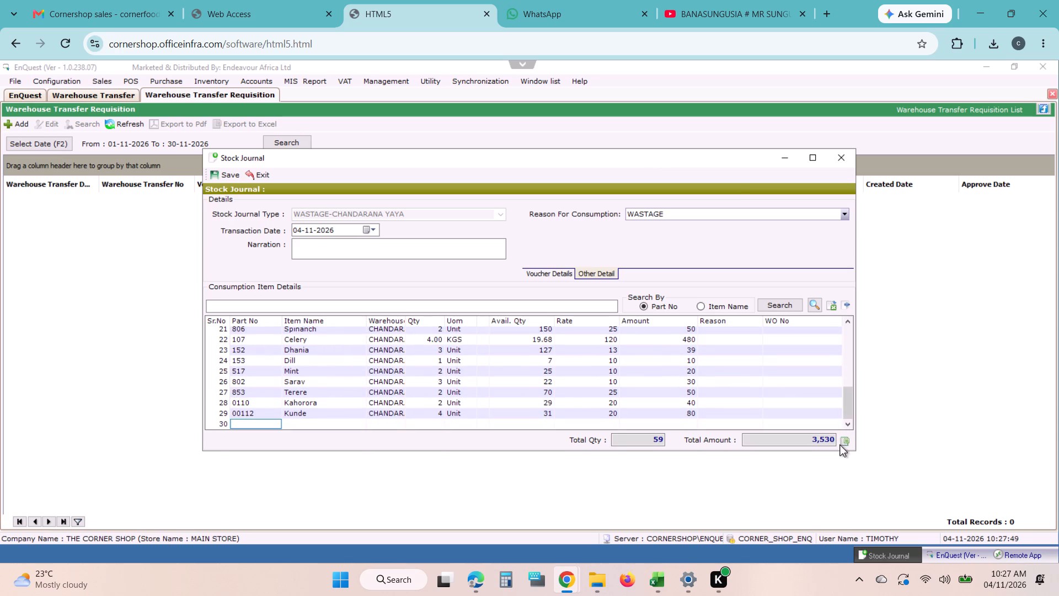
type("273")
key("Return")
key("2")
key("Return")
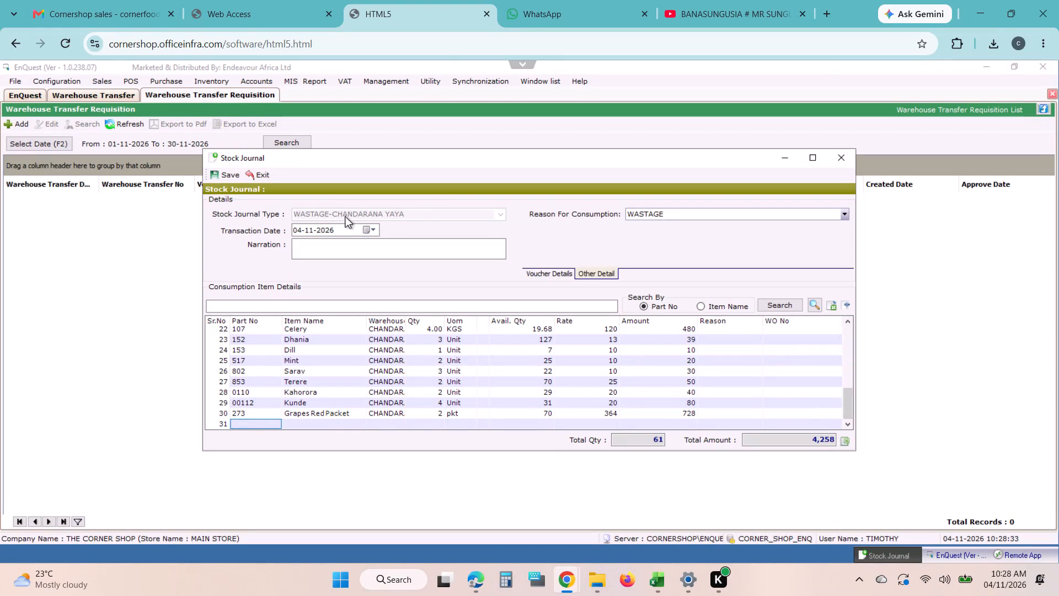
Save the completed Chandarana Yaya wastage stock journal and close the dialogs that follow.
left_click(224, 174)
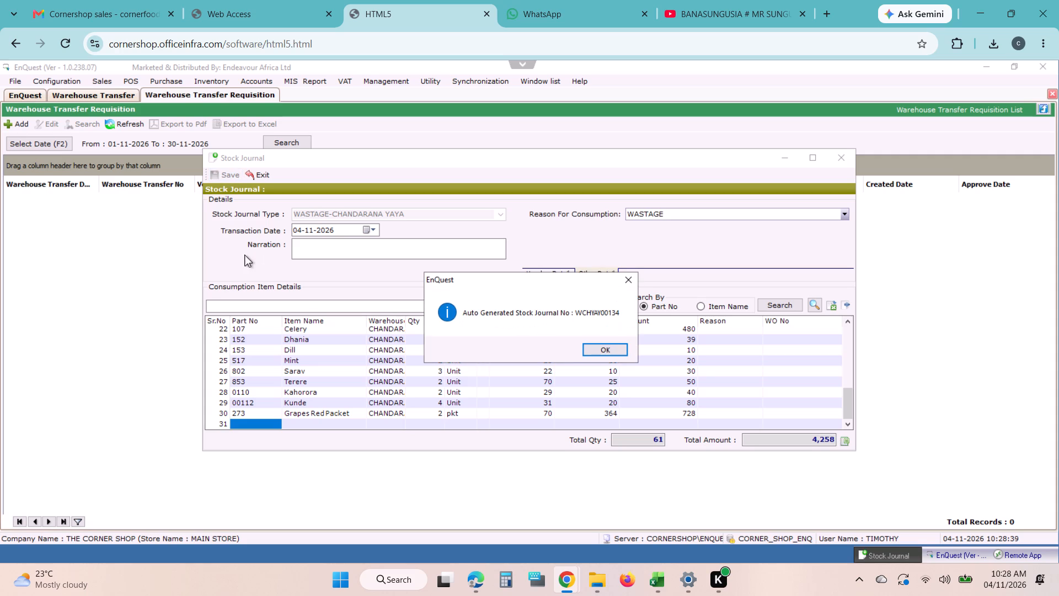
left_click(593, 348)
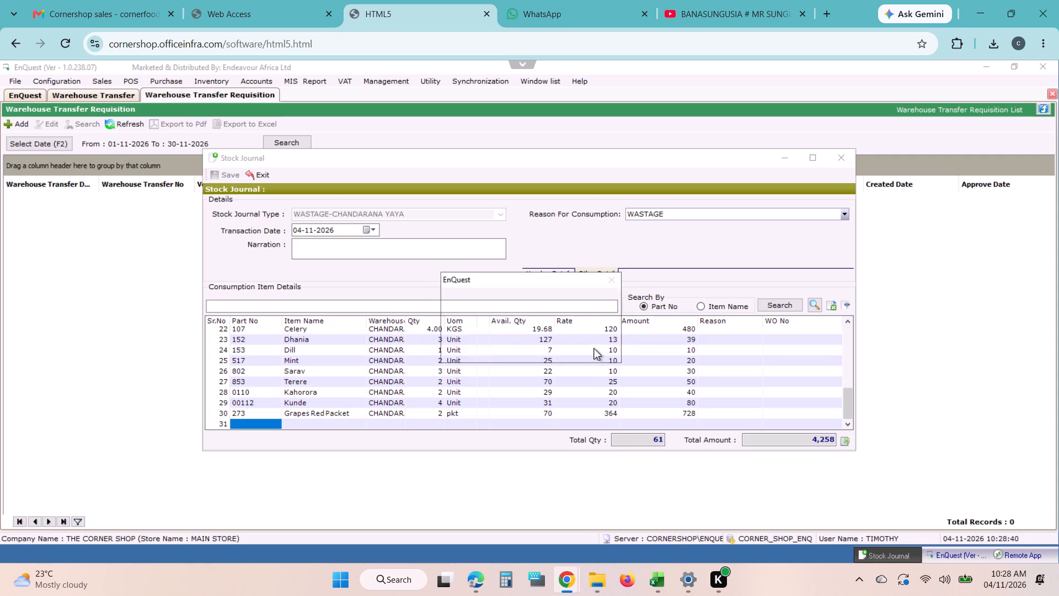
left_click(569, 349)
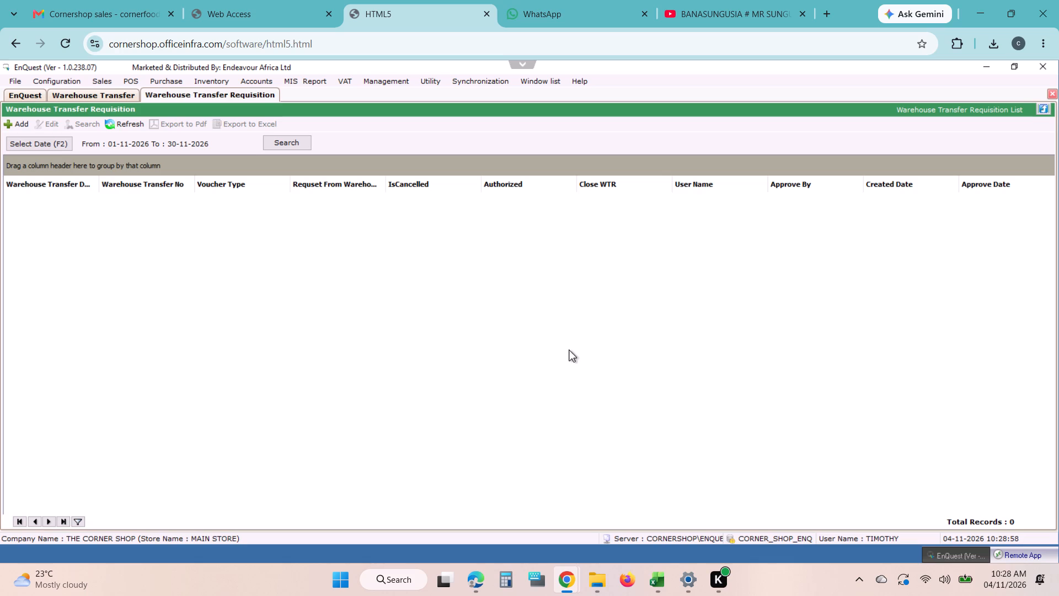
Open the inventory Day Book and open the saved WASTAGE-CHANDARANA YAYA voucher from its list.
left_click(208, 84)
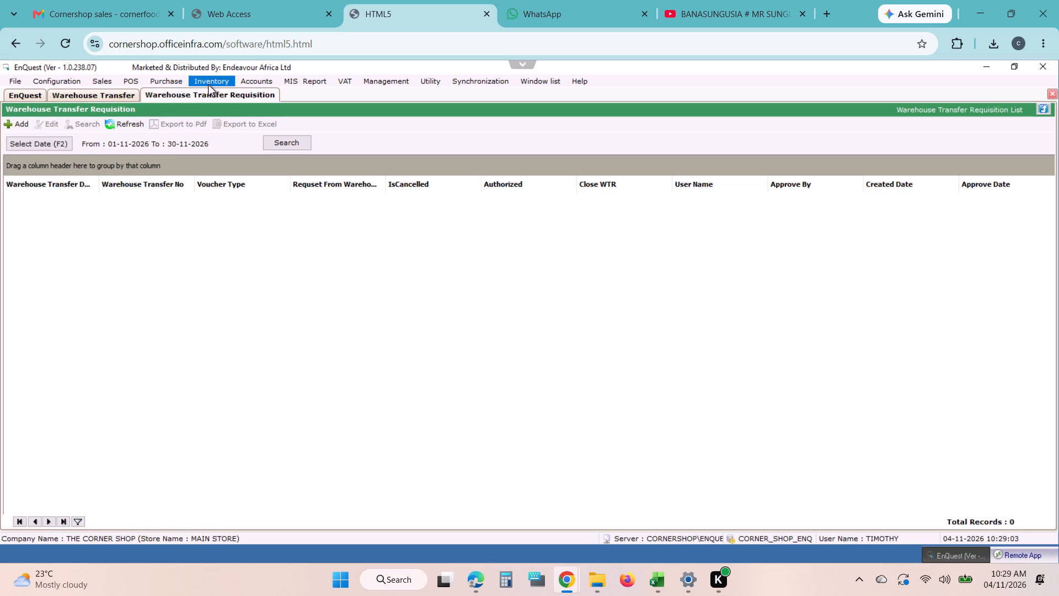
left_click(251, 110)
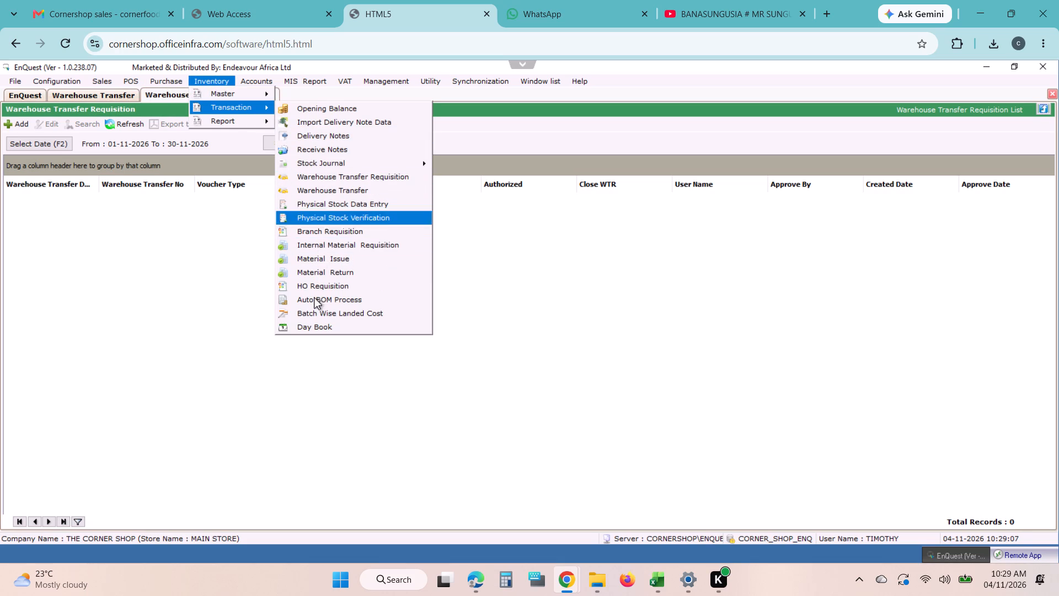
left_click(310, 329)
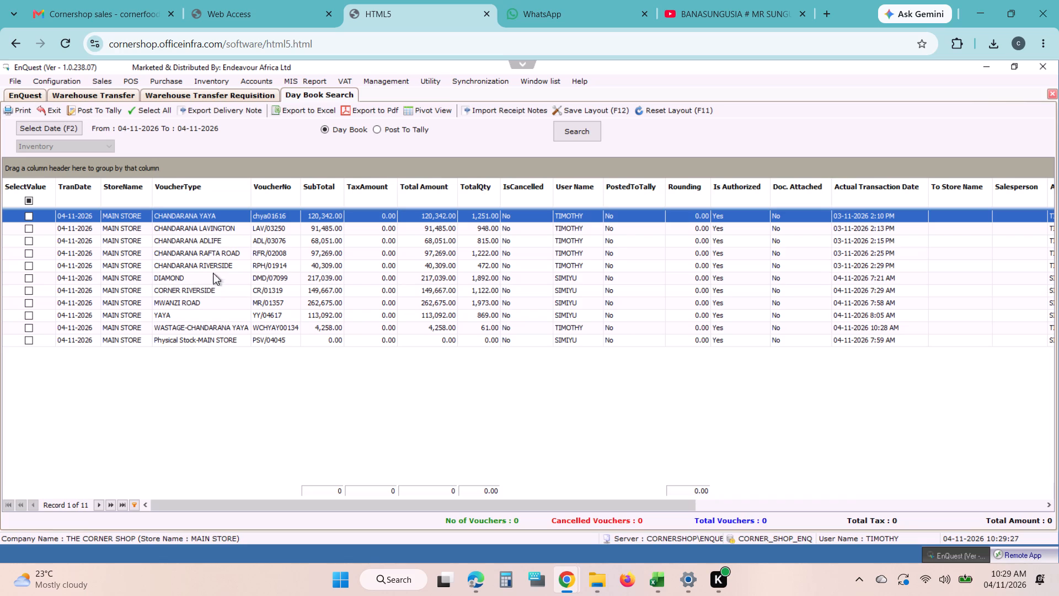
left_click(212, 331)
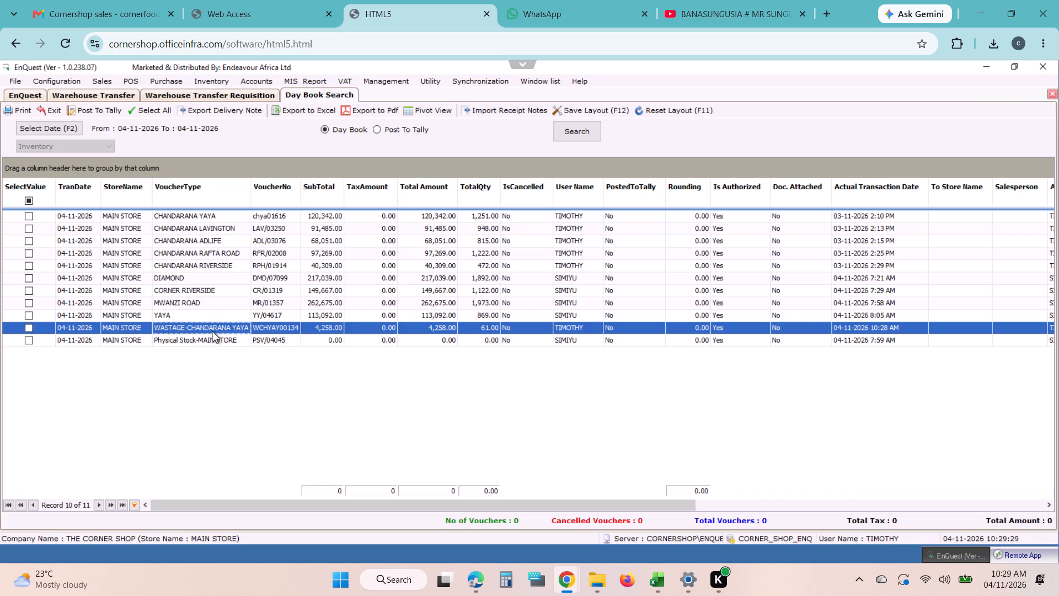
key("Return")
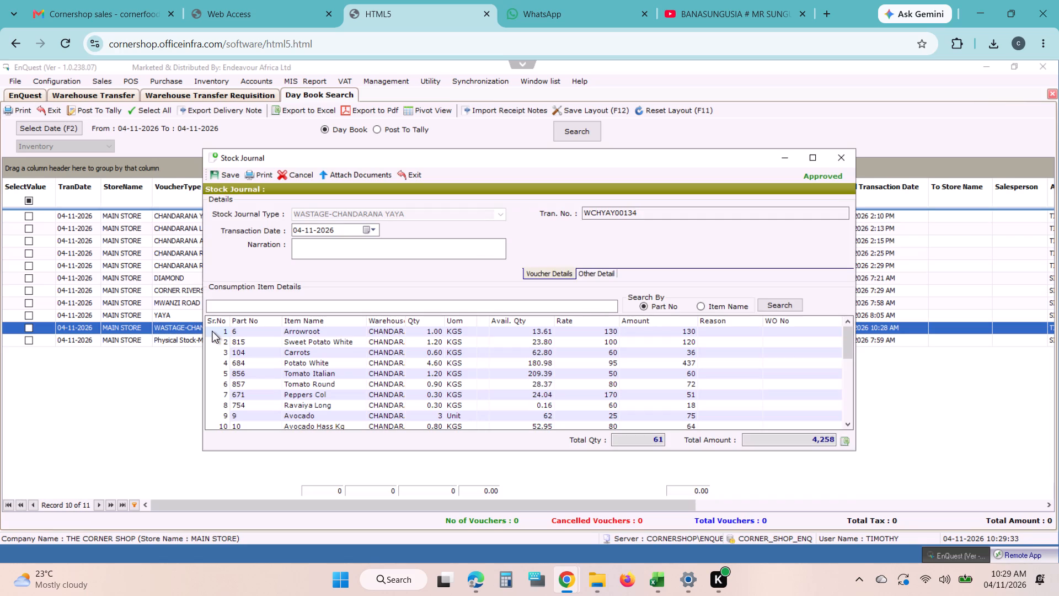
Change the wastage journal's transaction date to 03-11-2026 and save the voucher.
left_click(369, 232)
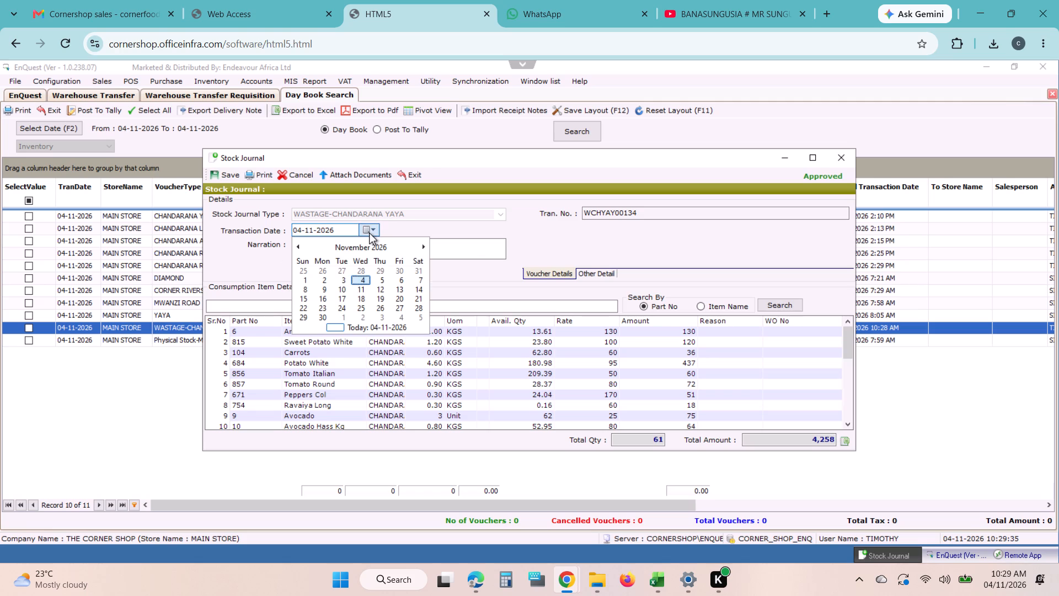
left_click(339, 280)
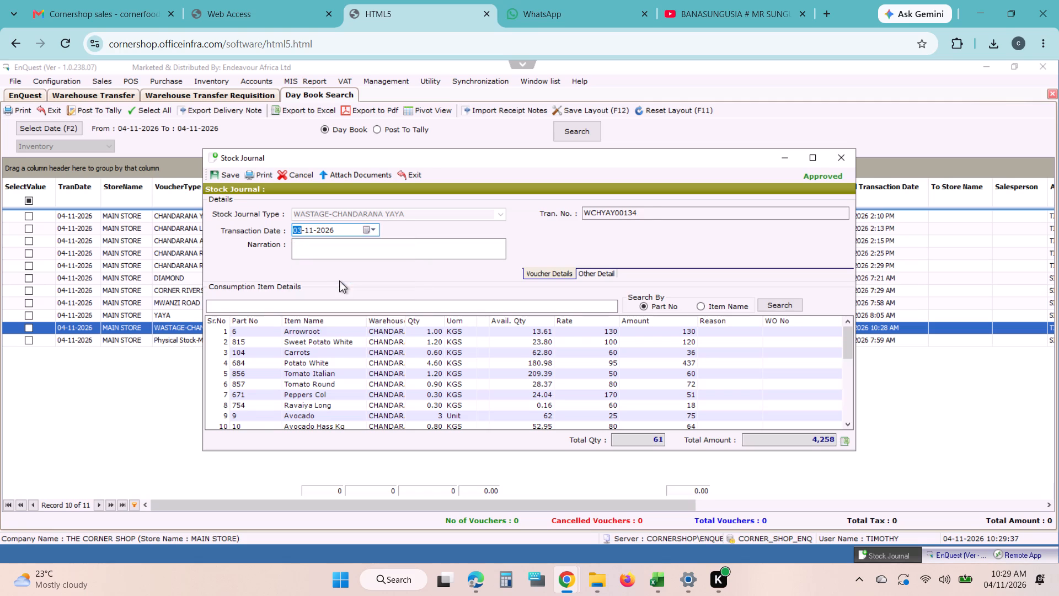
left_click(233, 168)
left_click(229, 172)
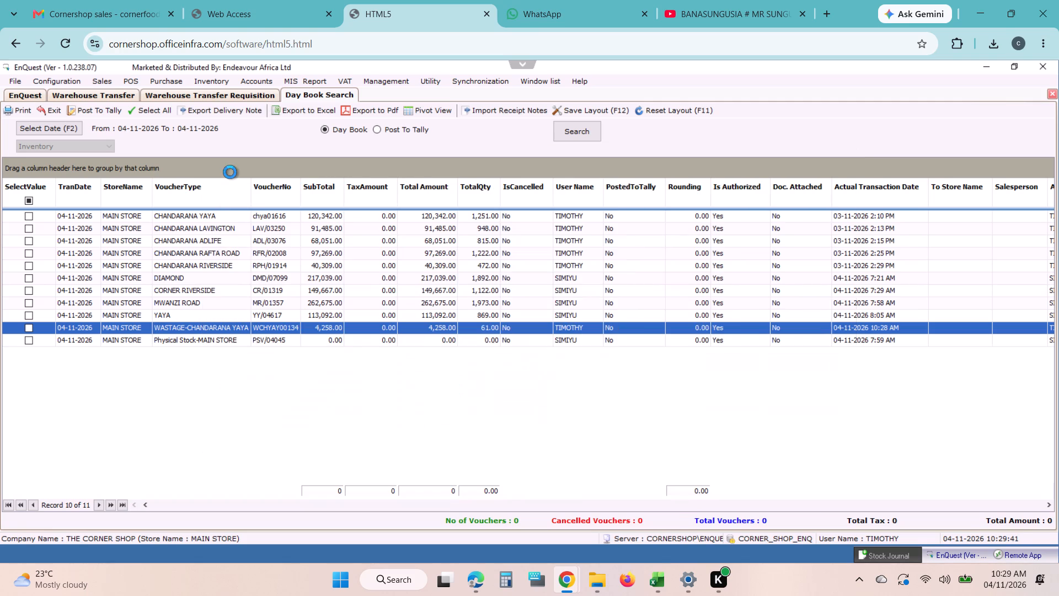
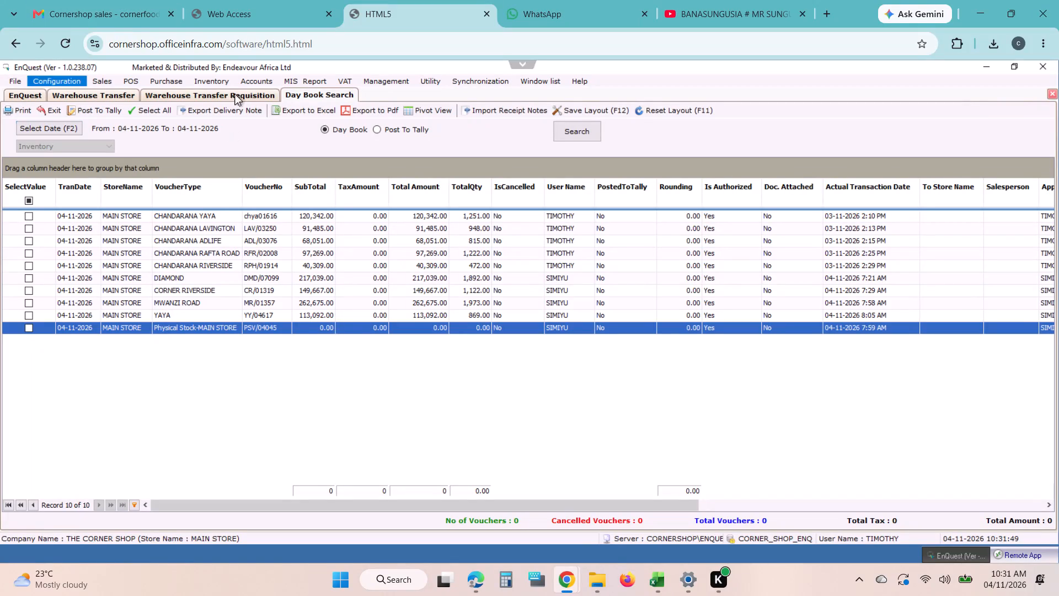
Open a new inventory stock journal of the type WASTAGE-CHANDARANA YAYA.
left_click(216, 77)
left_click(228, 111)
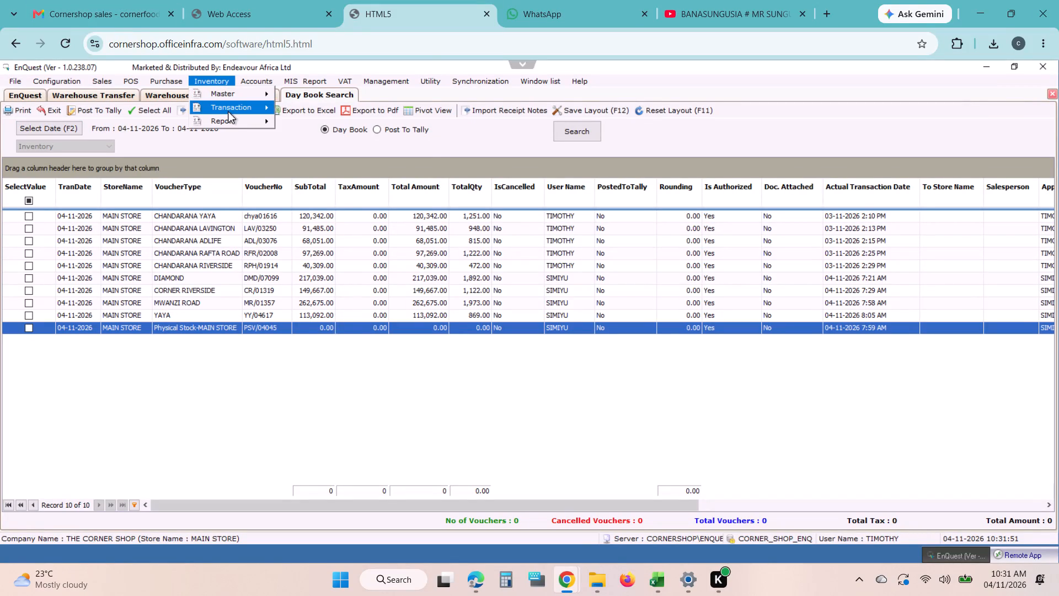
left_click(330, 169)
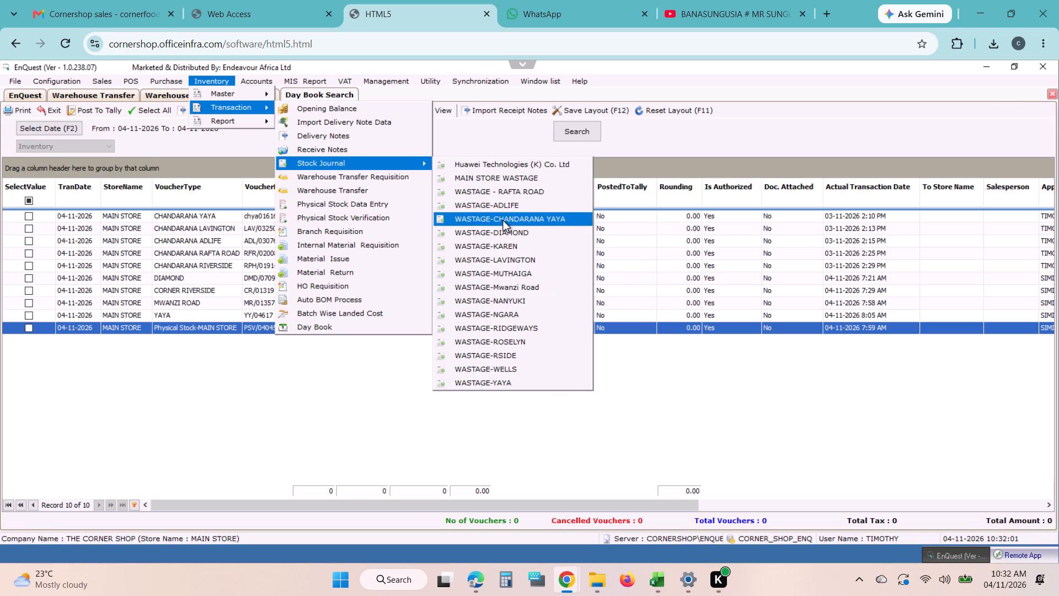
left_click(502, 220)
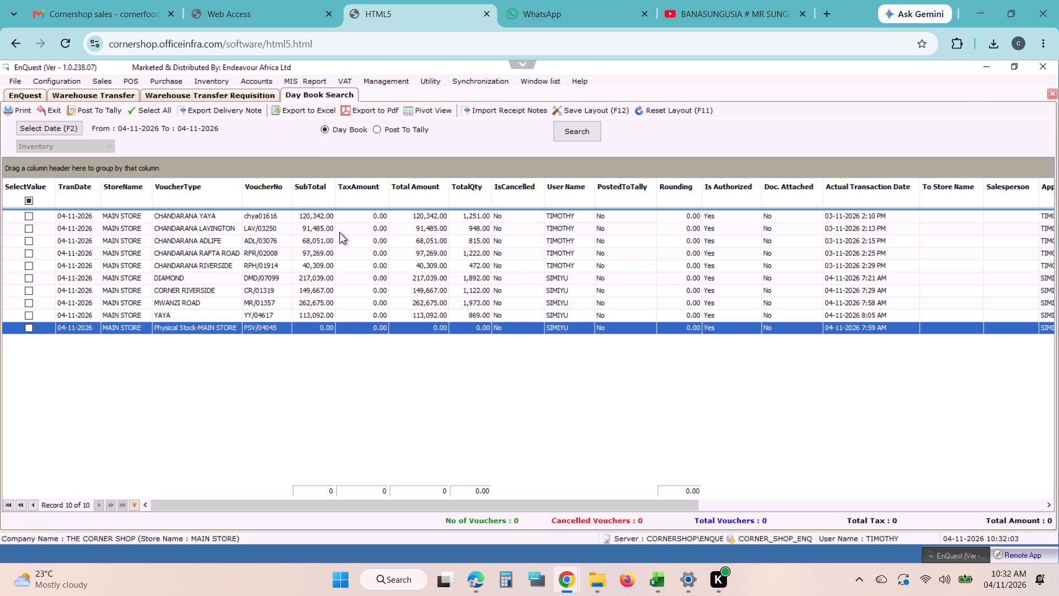
Set the new journal's reason for consumption to WASTAGE in its other details.
left_click(371, 227)
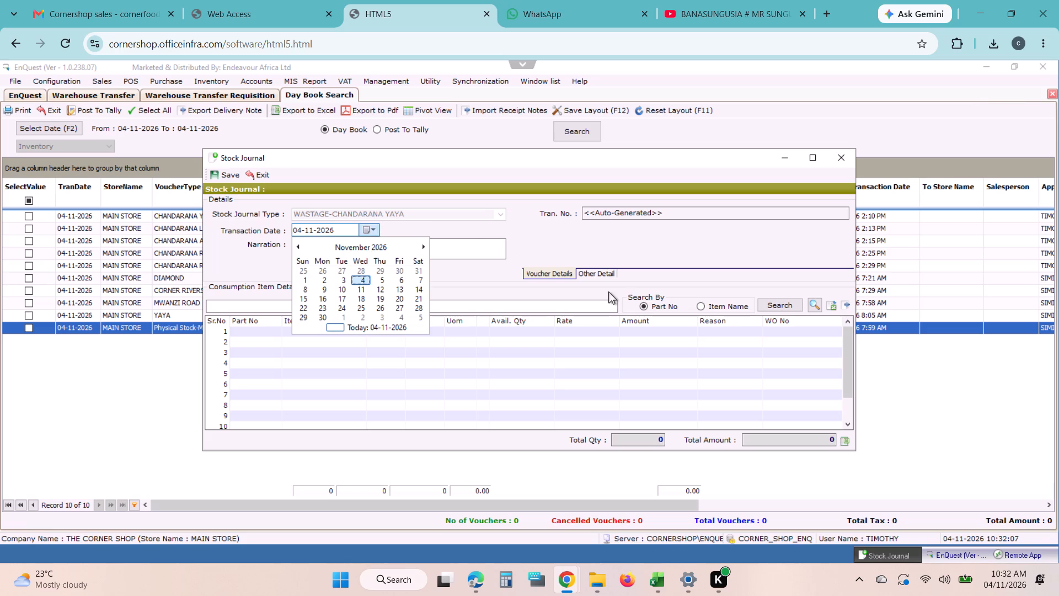
left_click(617, 275)
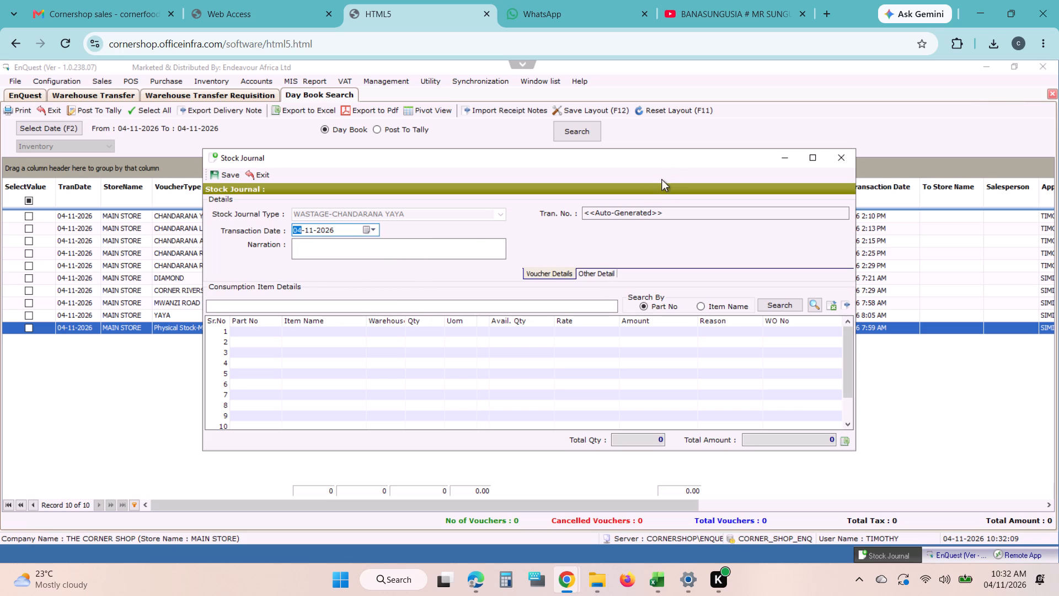
left_click(643, 210)
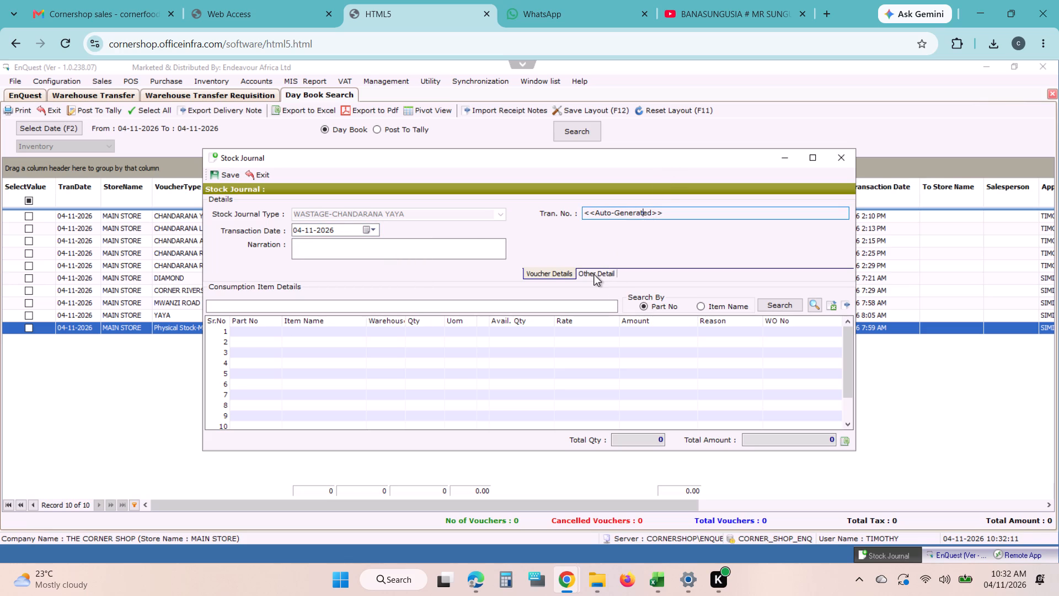
left_click(593, 274)
left_click(657, 212)
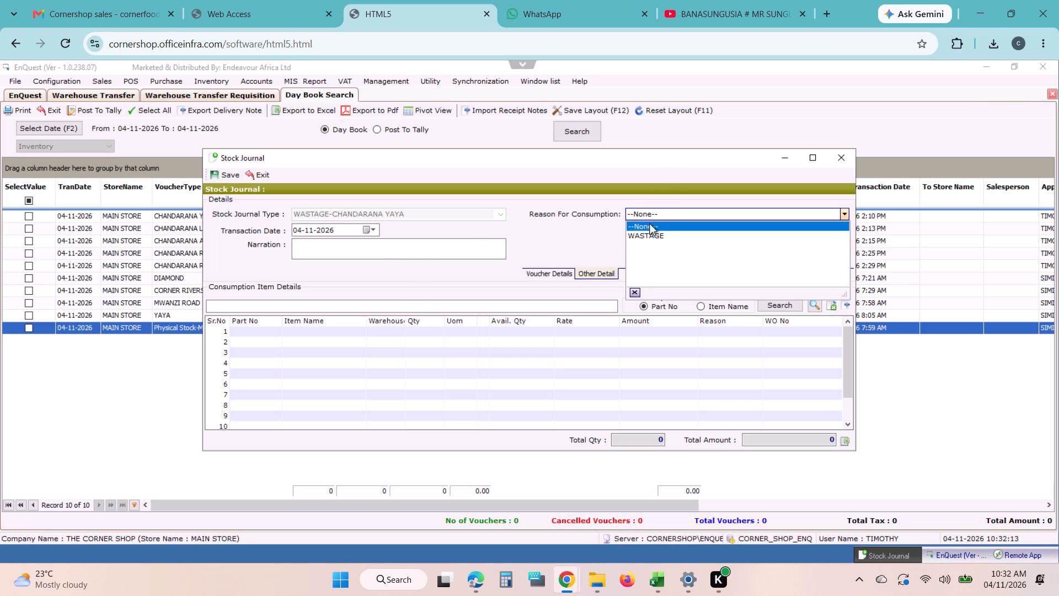
left_click(639, 238)
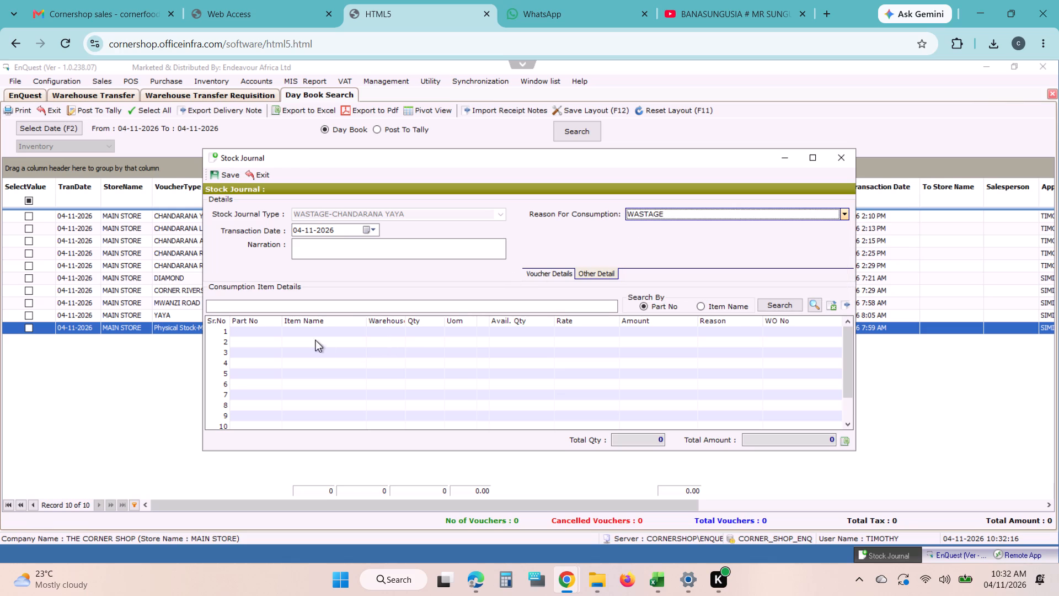
Add part number 511 (Matoke) with quantity 5 as line 1 and 856 (Tomato Italian) with quantity 5.4 as line 2.
left_click(250, 328)
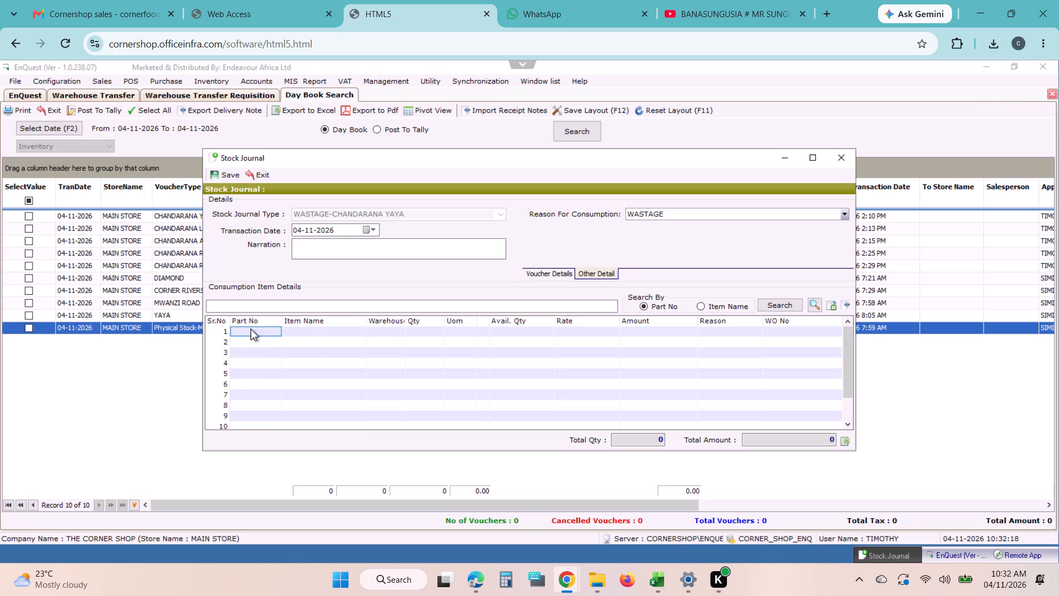
type("511")
key("Return")
key("Return")
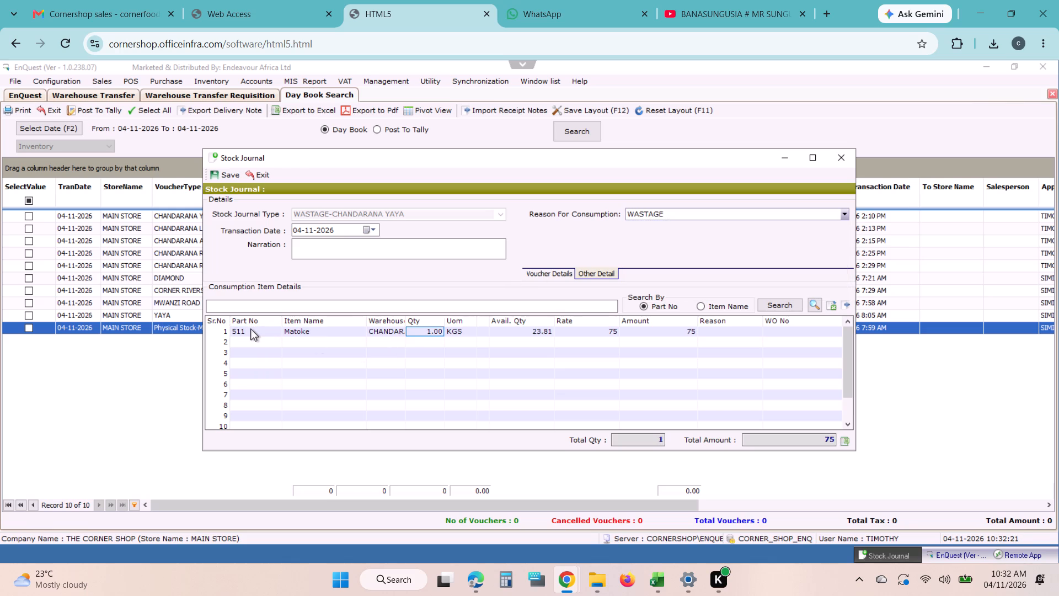
key("Return")
key("Up")
key("5")
key("Return")
type("856")
key("Return")
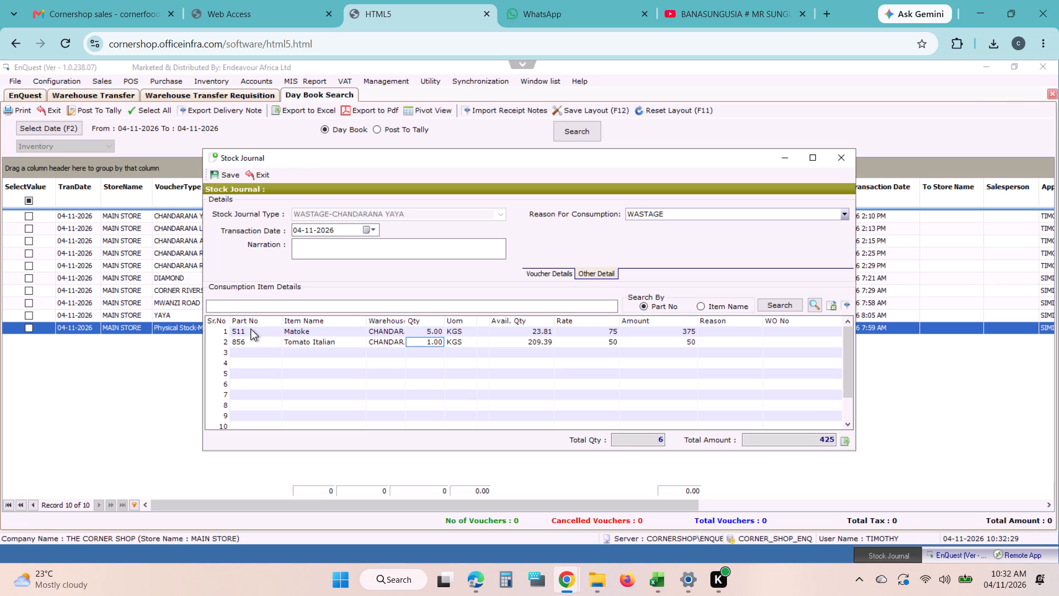
type("5.4")
key("Return")
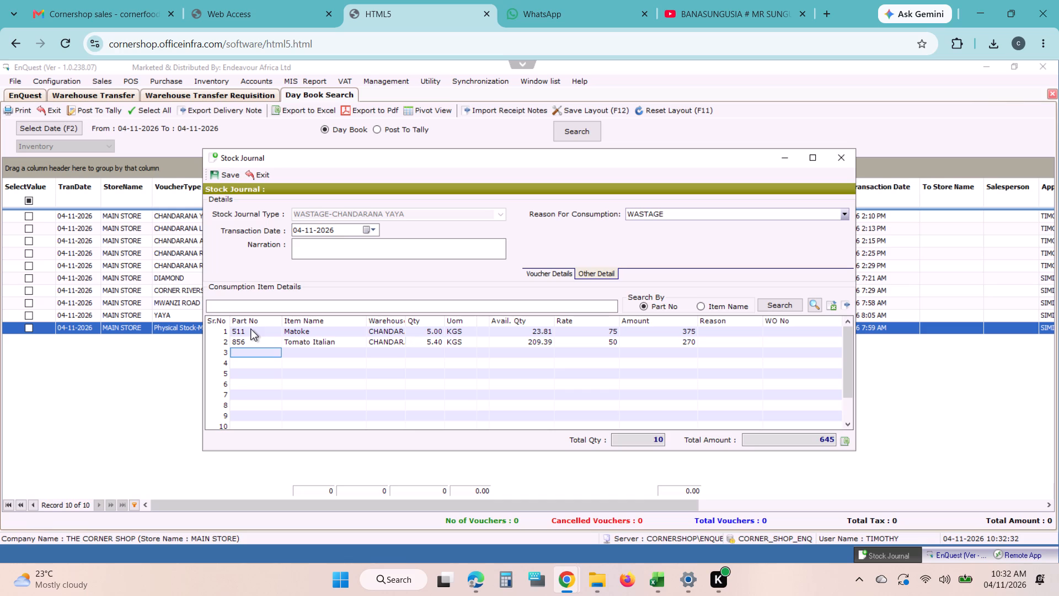
Add part number 857 (Tomato Round) with quantity 2.1 as line 3 and 660 (Passion Yellow) with quantity 0.3 as line 4.
type("857")
key("Return")
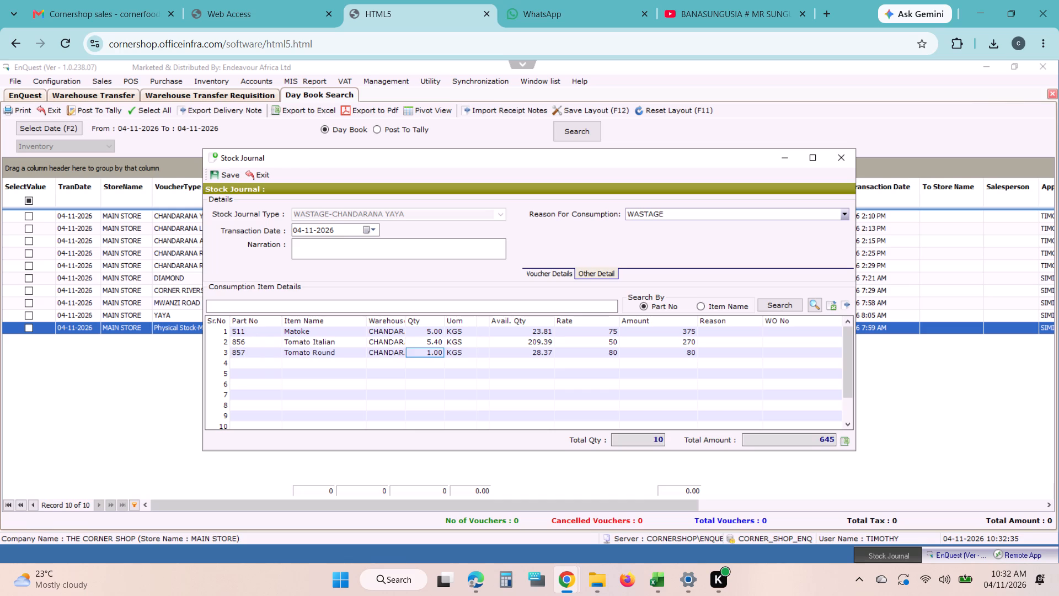
type("2.1")
key("Return")
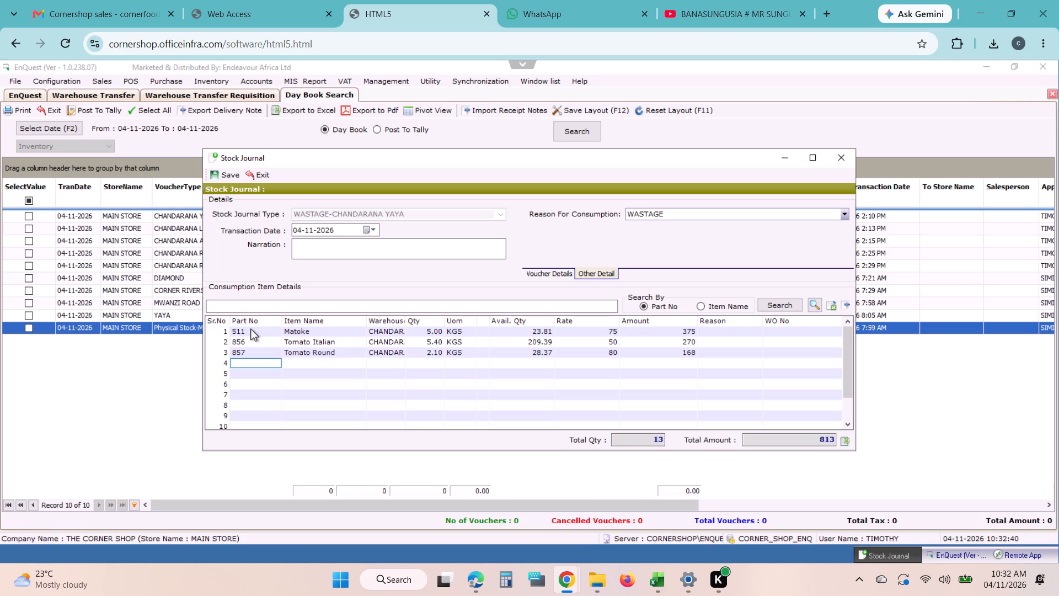
type("660")
key("Return")
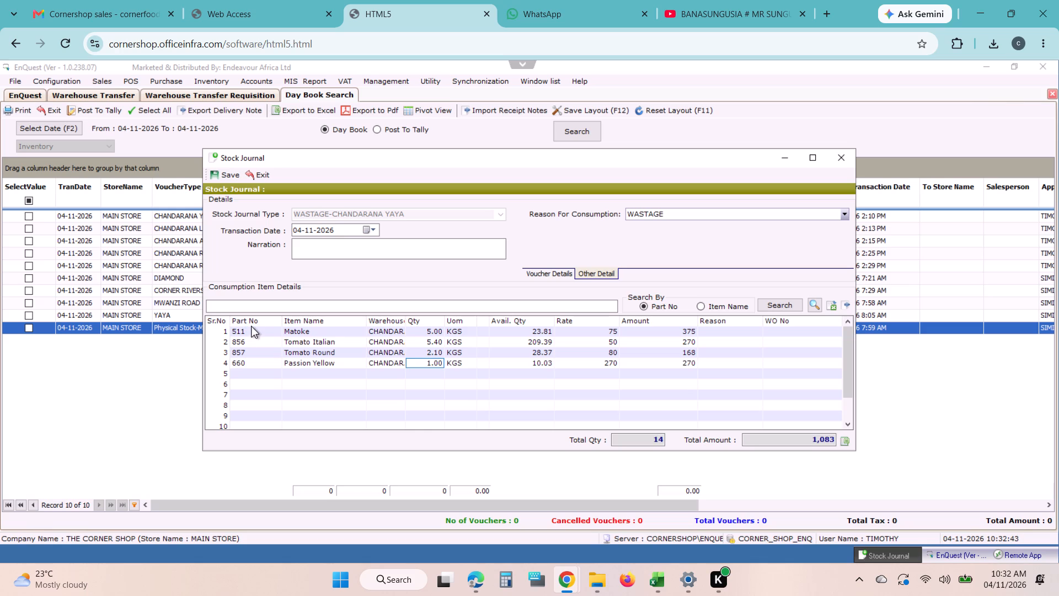
type("0.3")
key("Return")
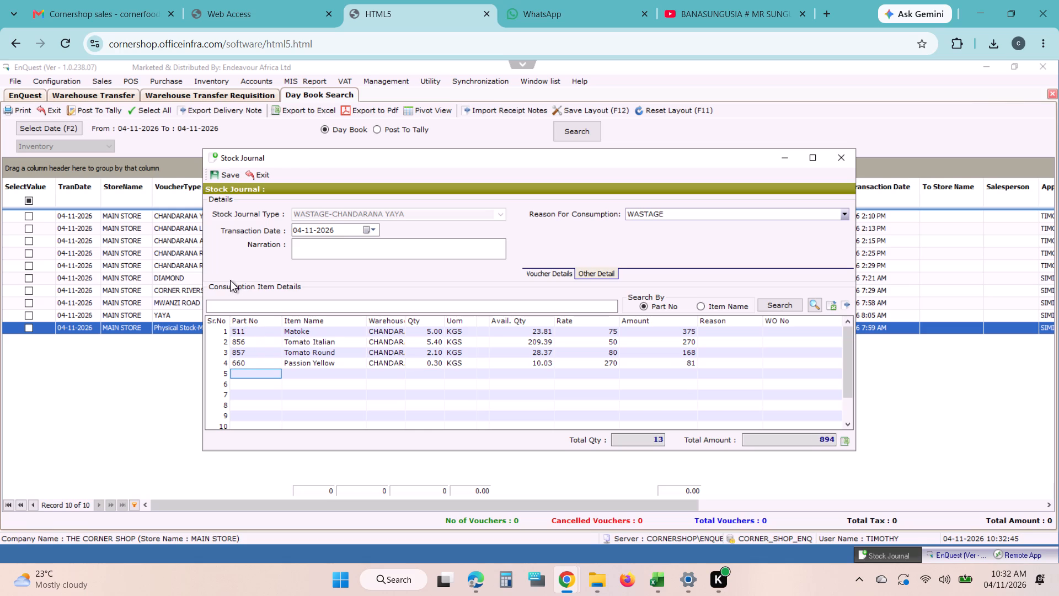
Add part number 51 (Banana Baby) with quantity 1.3 as line 5 and 503 (Mango Apple) with quantity 1.8 as line 6.
type("51")
key("Return")
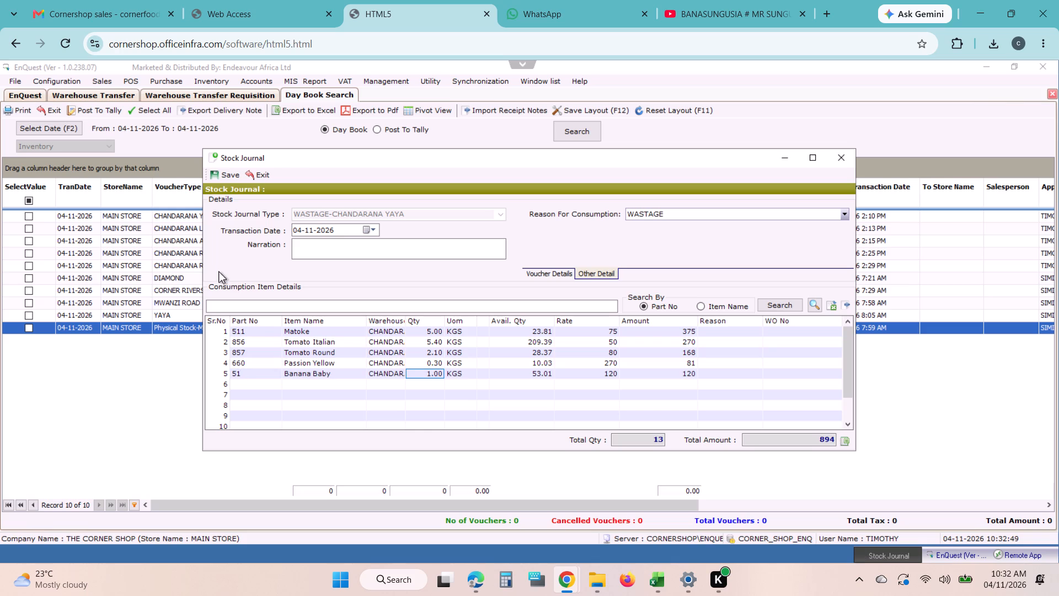
type("1.3")
key("Return")
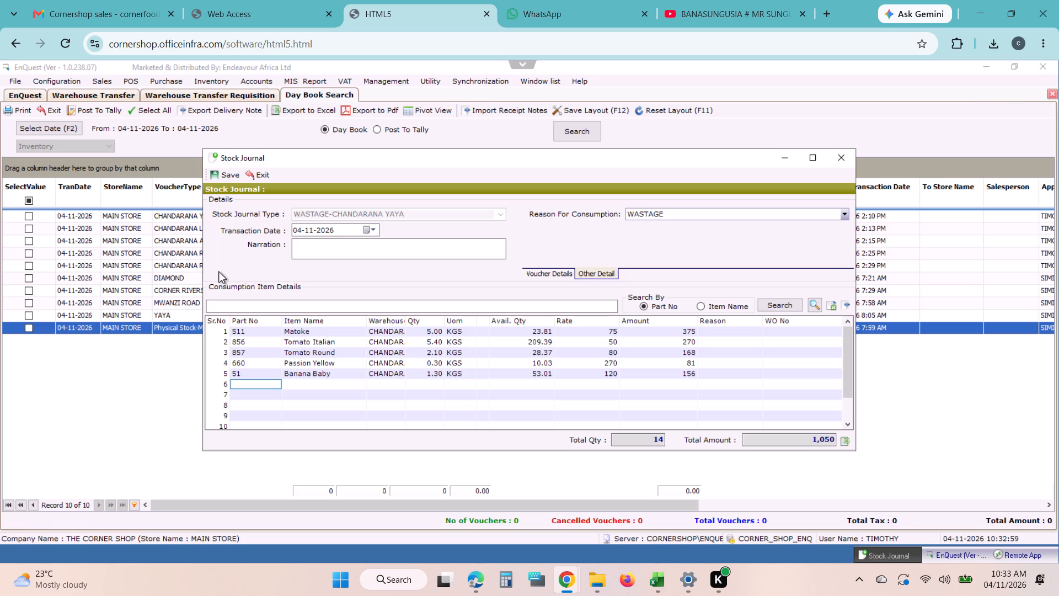
type("503")
key("Return")
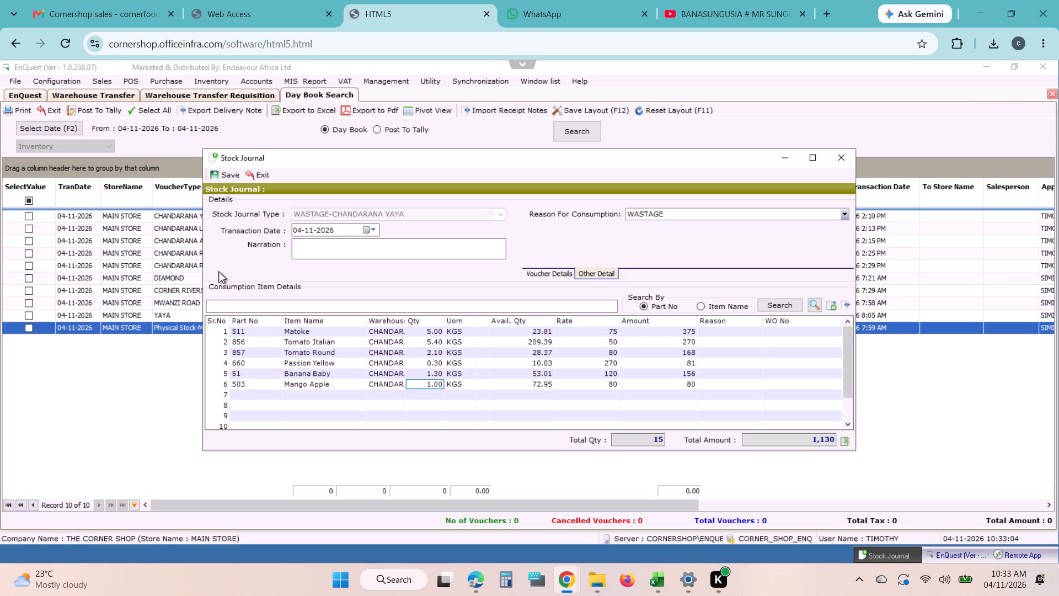
type("1.8")
key("Return")
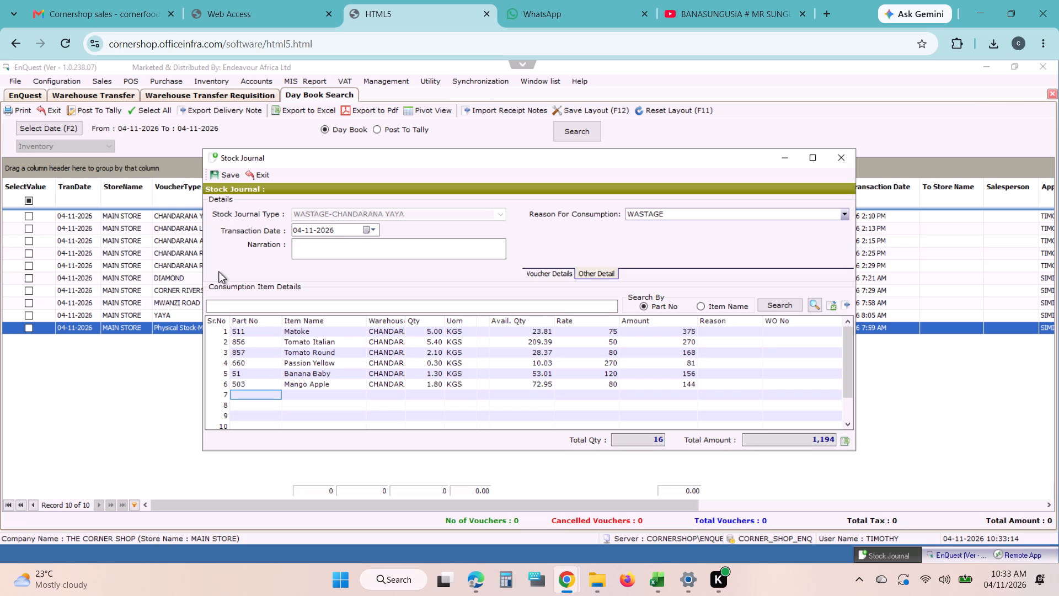
Add part number 514 (Melon Water) with quantity 2 as line 7 and 604 (Orange Local) with quantity 8 as line 8.
type("514")
key("Return")
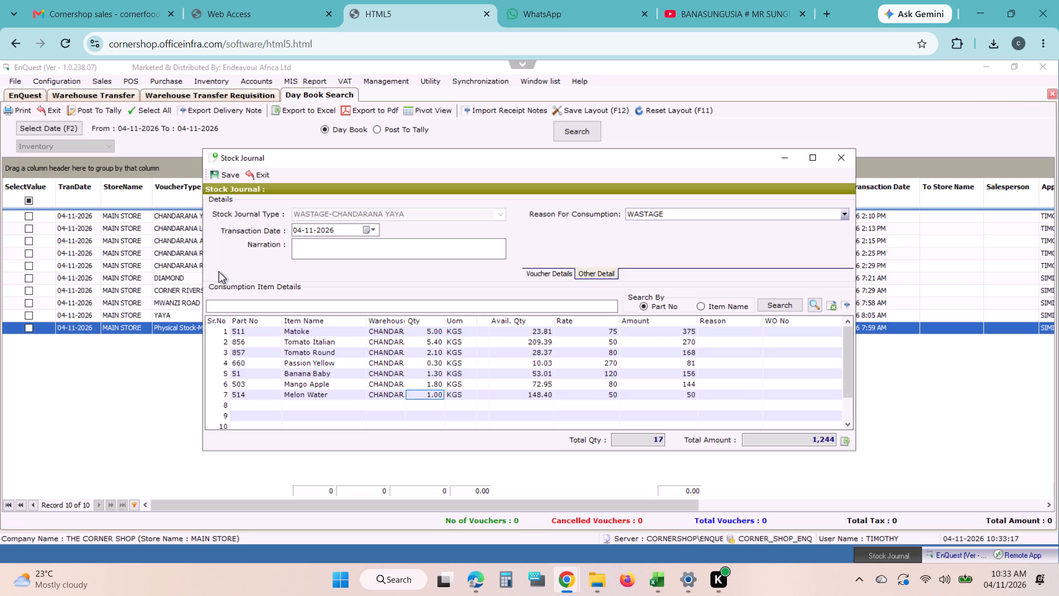
key("2")
key("Return")
type("604")
key("Return")
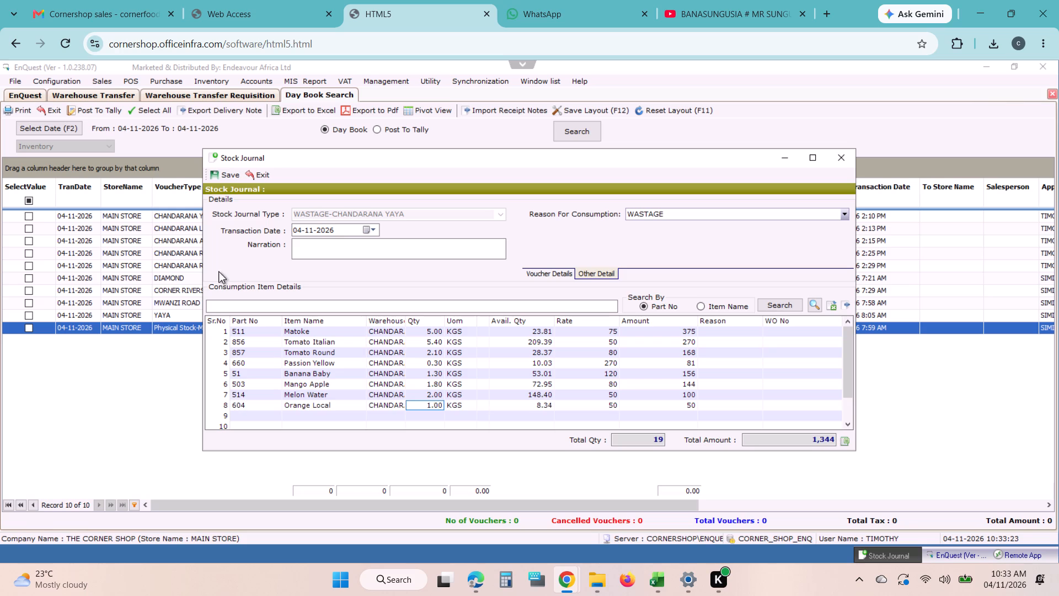
key("8")
key("Return")
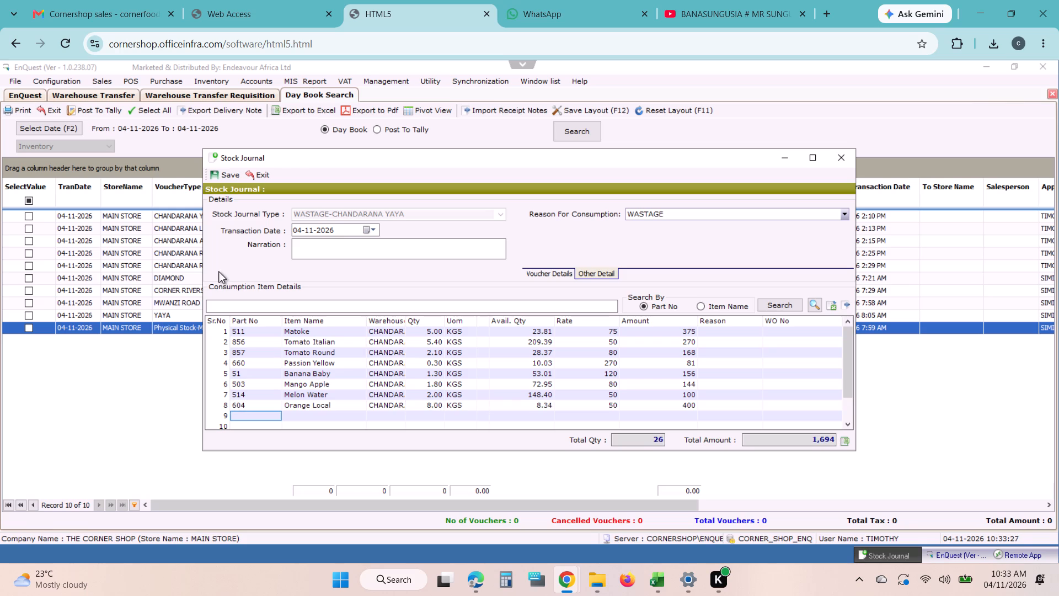
Add part number 654 (Papaya Sp) with quantity 3.5 as line 9 and 858 (Tree Tomato) with quantity 0.7 as line 10.
type("654")
key("Return")
type("3.5")
key("Return")
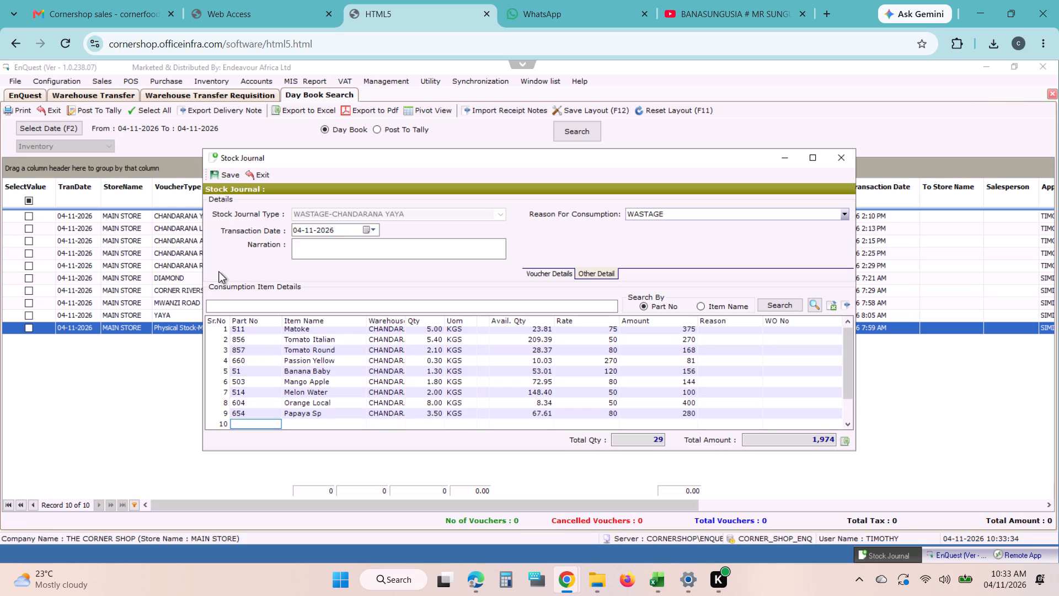
type("858")
key("Return")
type("0.7")
key("Return")
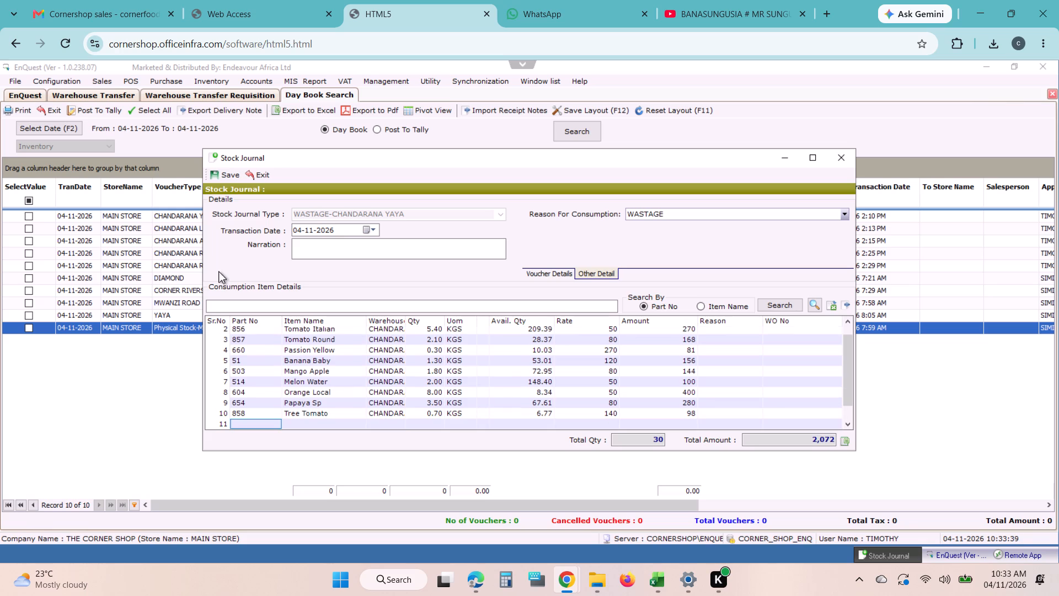
Add part number 757 (Strawberry 250gms) with quantity 2 as line 11 and 18 (Butternut Cubes) with quantity 1 as line 12.
type("757")
key("Return")
key("2")
key("Return")
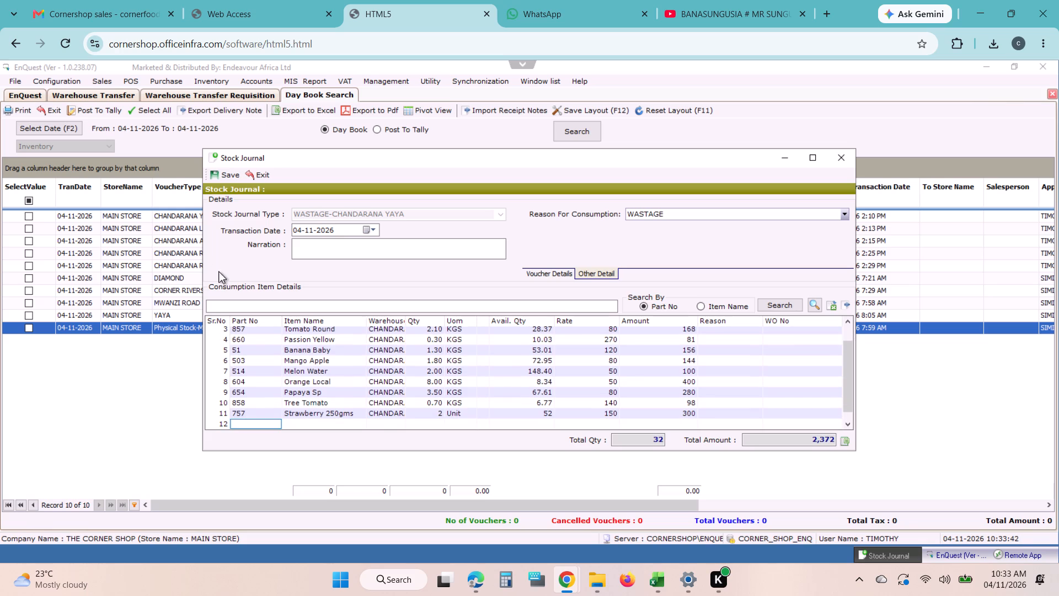
type("18")
key("Return")
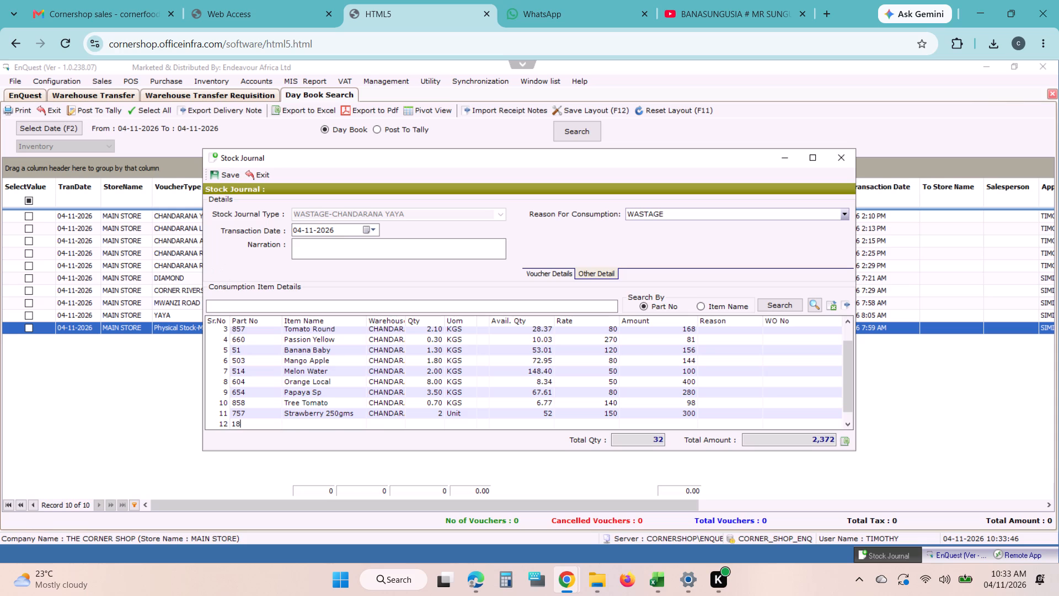
key("Return")
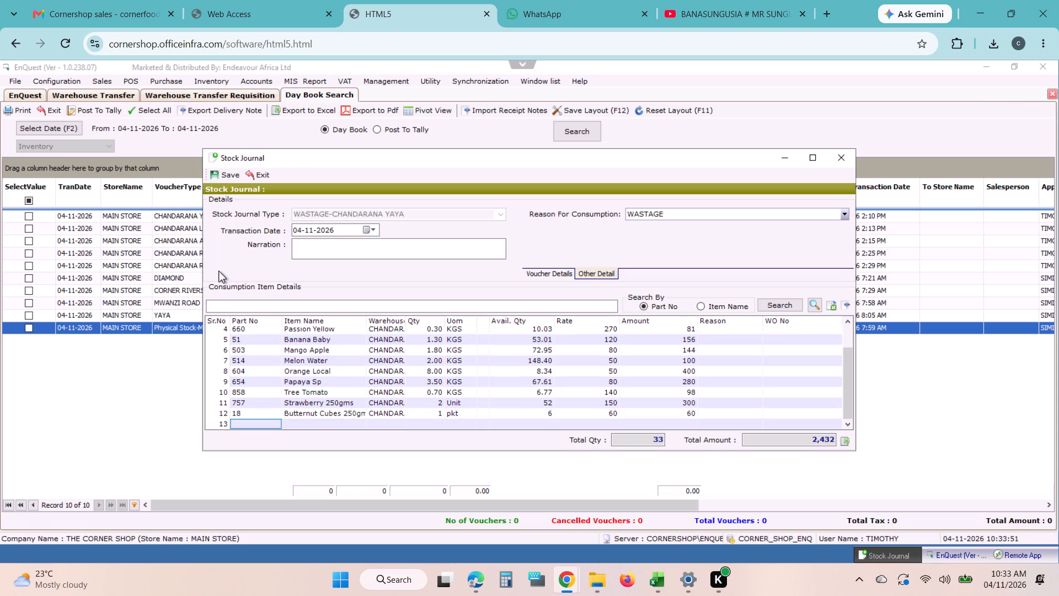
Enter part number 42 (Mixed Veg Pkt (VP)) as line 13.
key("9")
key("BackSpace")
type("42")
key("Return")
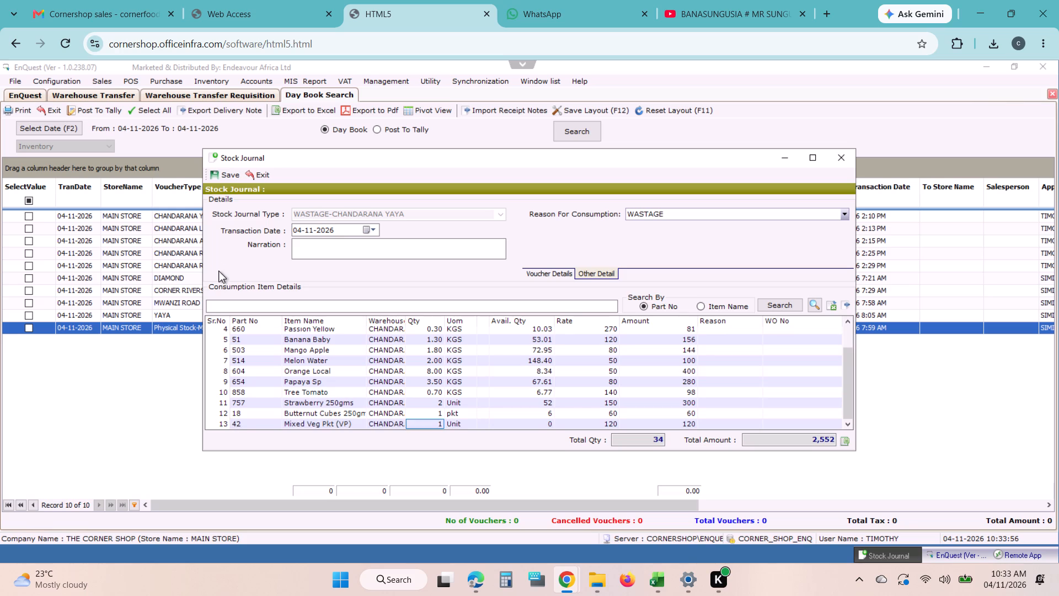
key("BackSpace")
Set line 13 to part number 922 (Triple Pack (VP)) with quantity 1 and add 521 (Mushroom Button) with quantity 1 as line 14.
left_click(240, 417)
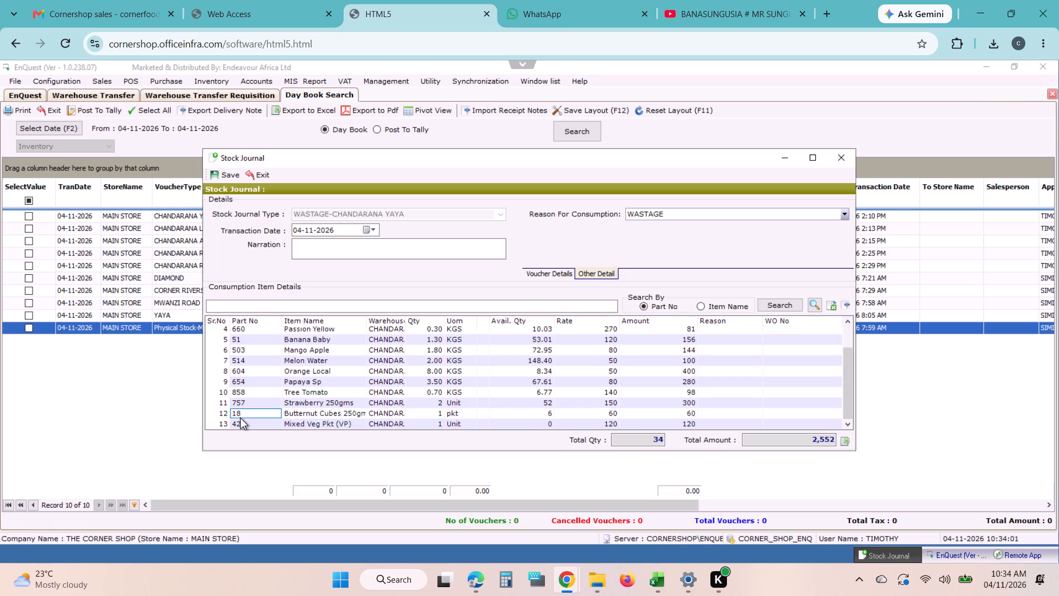
key("Down")
type("922")
key("Return")
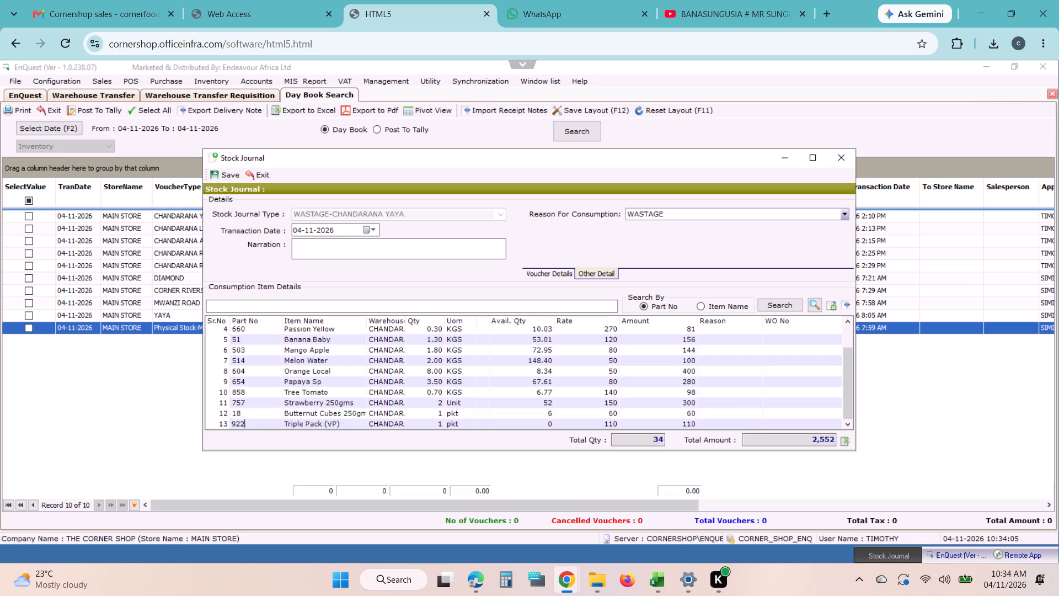
key("Return")
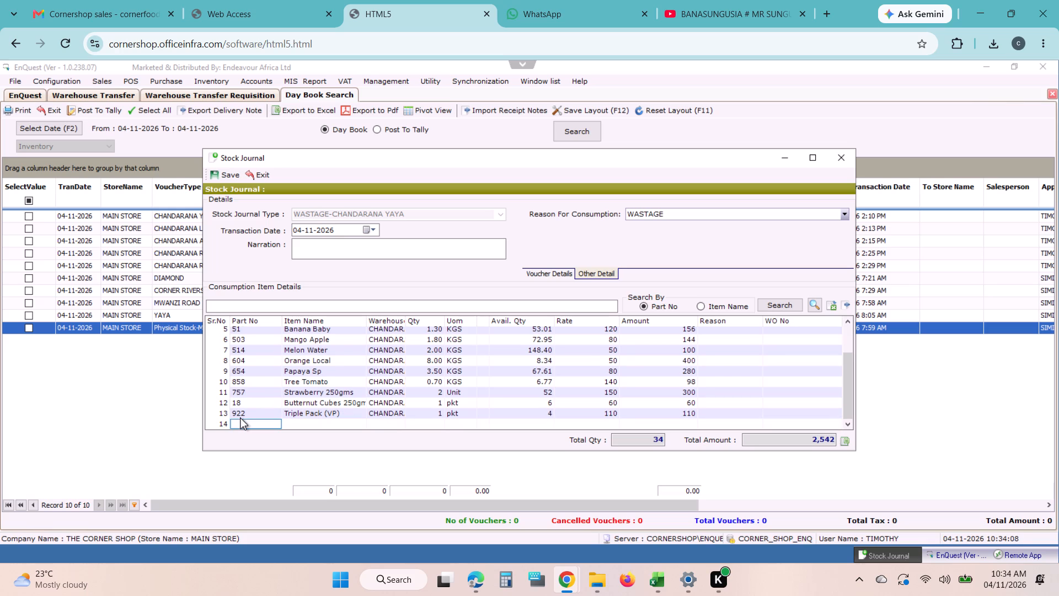
type("521")
key("Return")
key("Return")
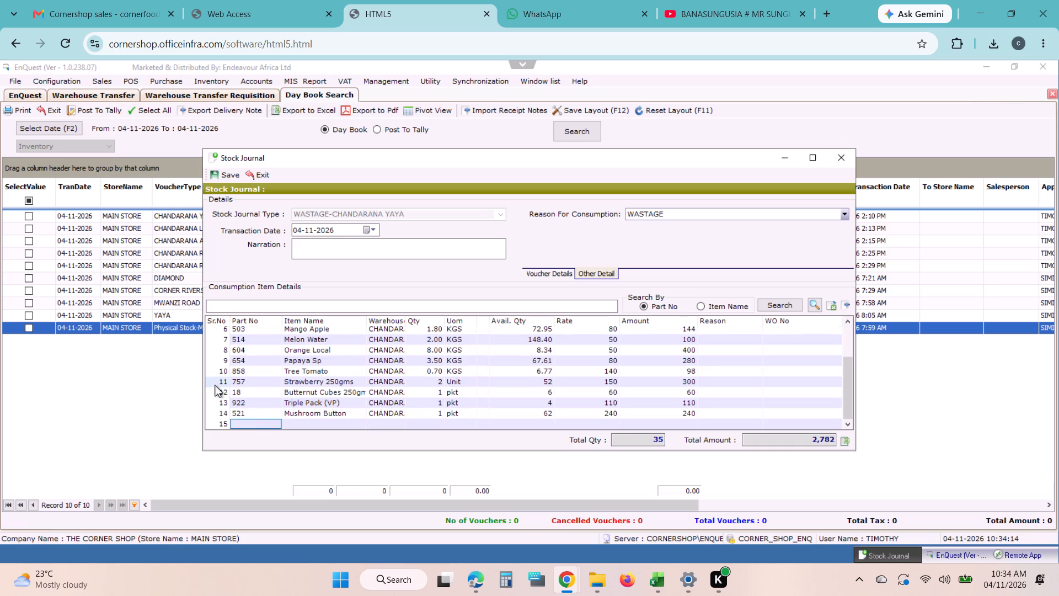
Add part number 811 (Sukuma) with quantity 10 as line 15 and 106 (Cauliflower) with quantity 0.6 as line 16.
type("811")
key("Return")
type("10")
key("Return")
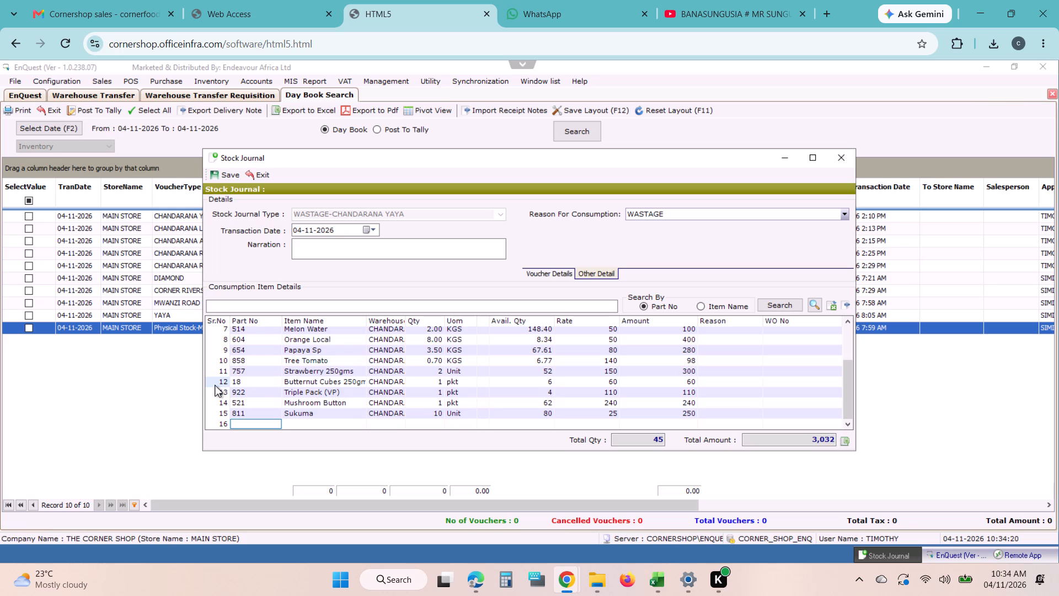
type("106")
key("Return")
type("0.6")
key("Return")
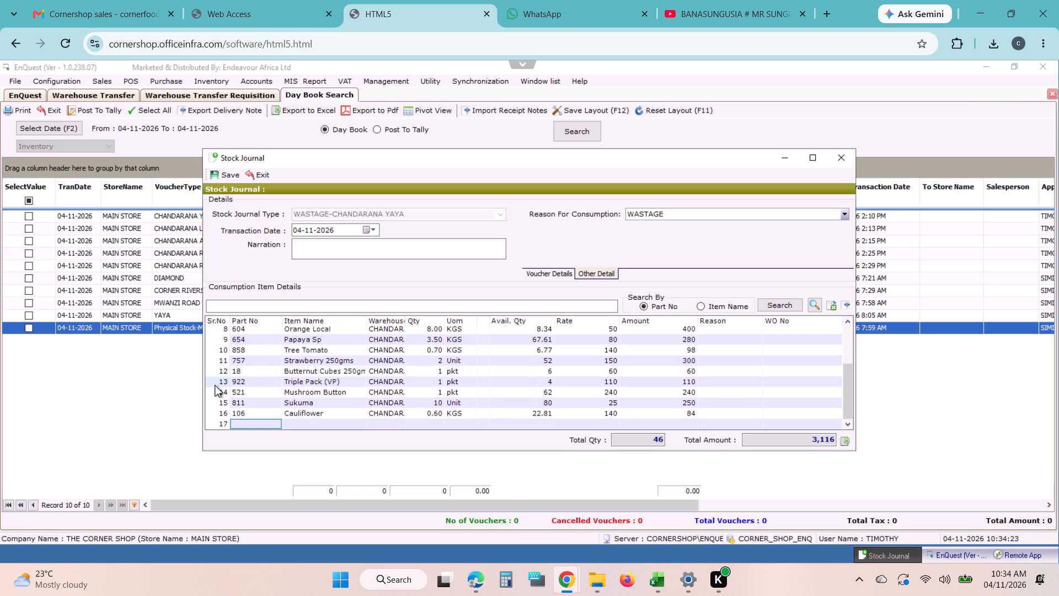
Add part number 152 (Dhania) with quantity 6 as line 17.
type("152")
key("Return")
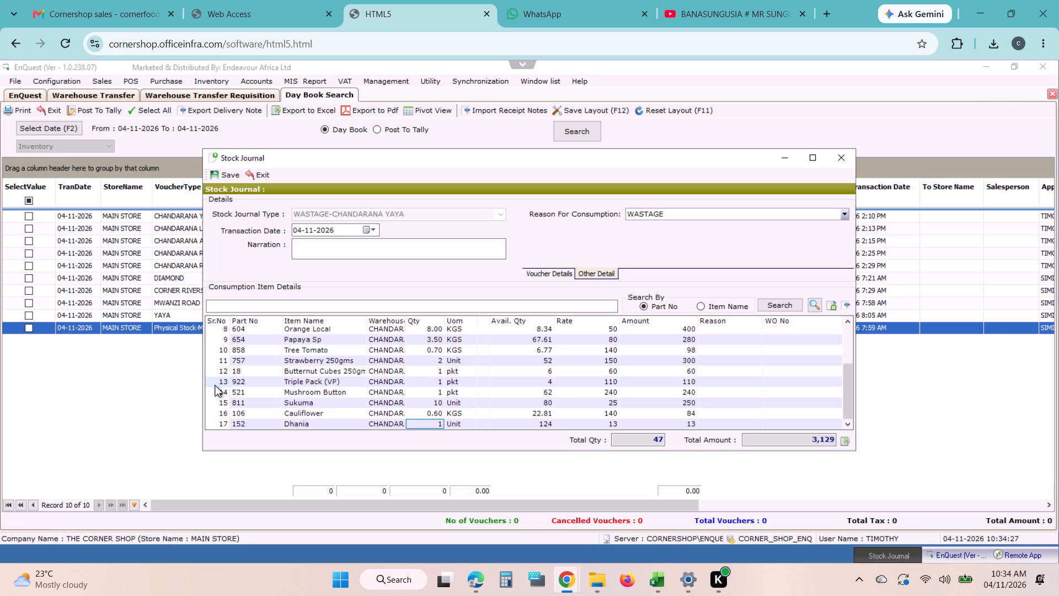
key("6")
key("Return")
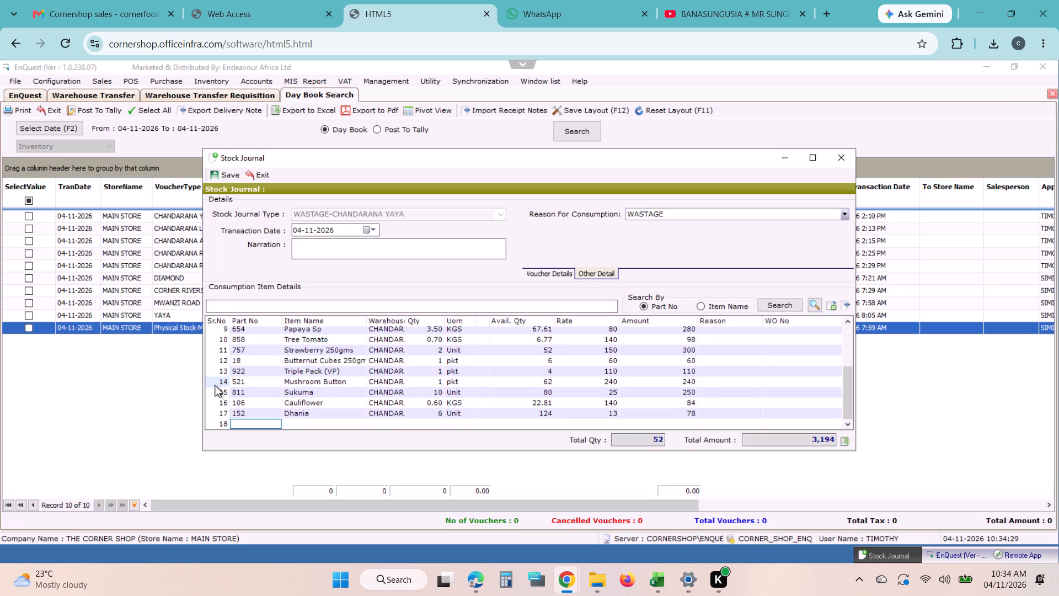
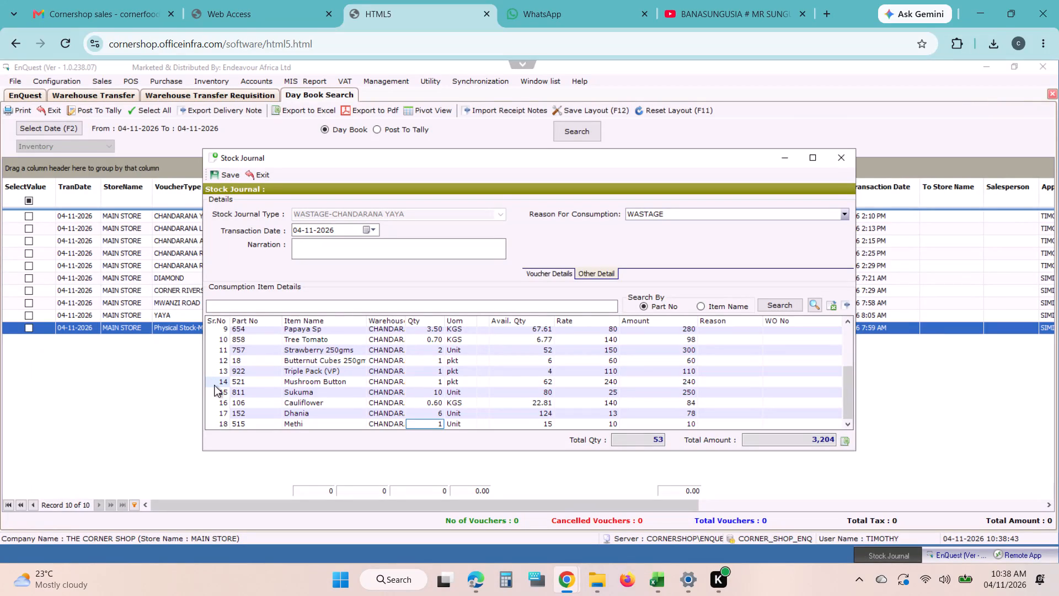
Set the quantity of line 18 (Methi) to 4 and add part number 517 (Mint) with quantity 3 as line 19.
key("4")
key("Return")
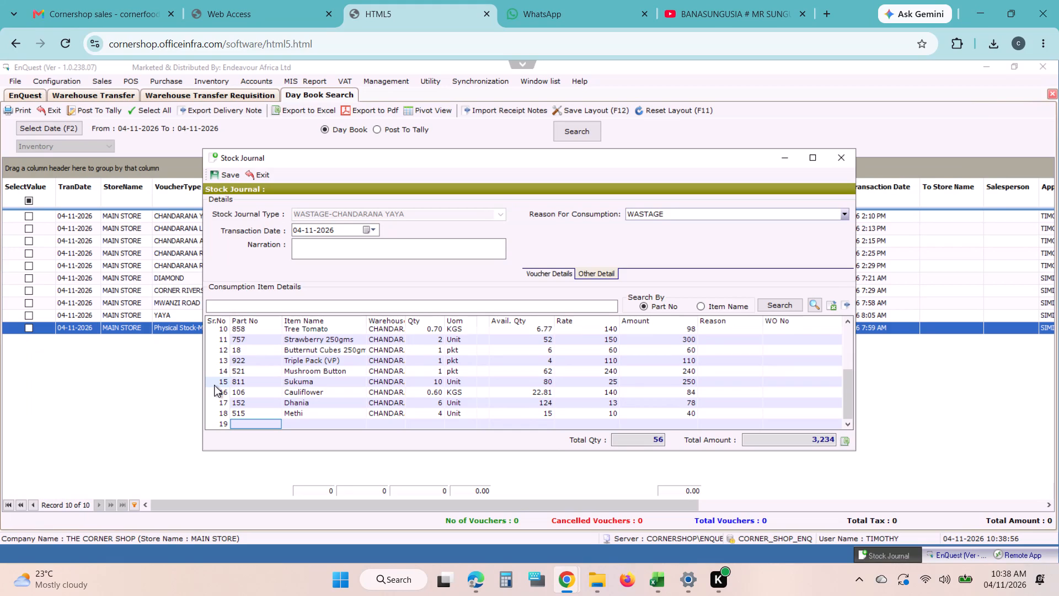
type("517")
key("Return")
key("3")
key("Return")
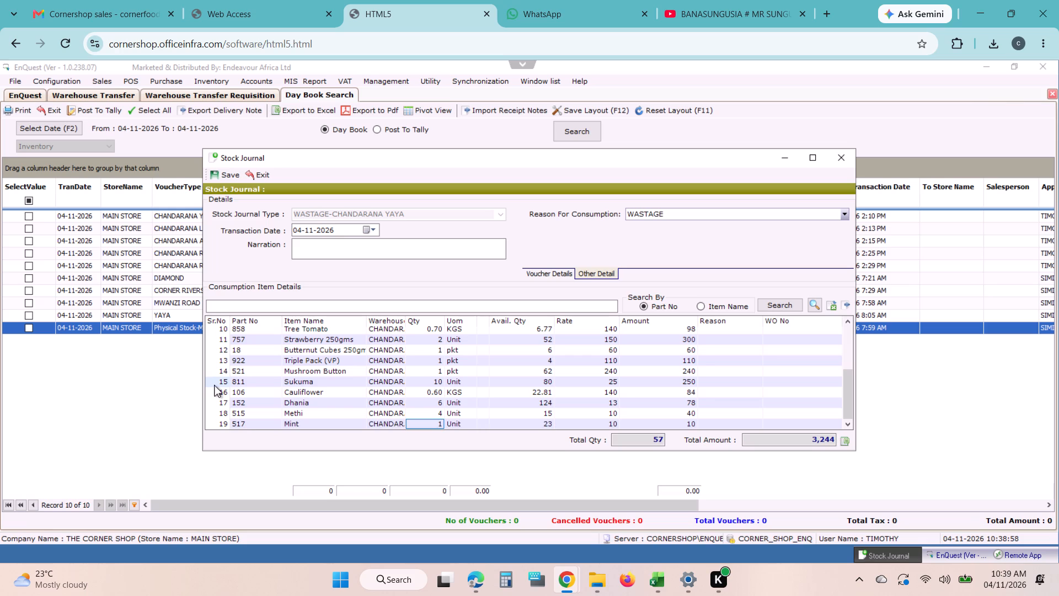
Add part number 651 (Palak) with quantity 1 as line 20 and 802 (Sarav) with quantity 2 as line 21.
type("651")
key("Return")
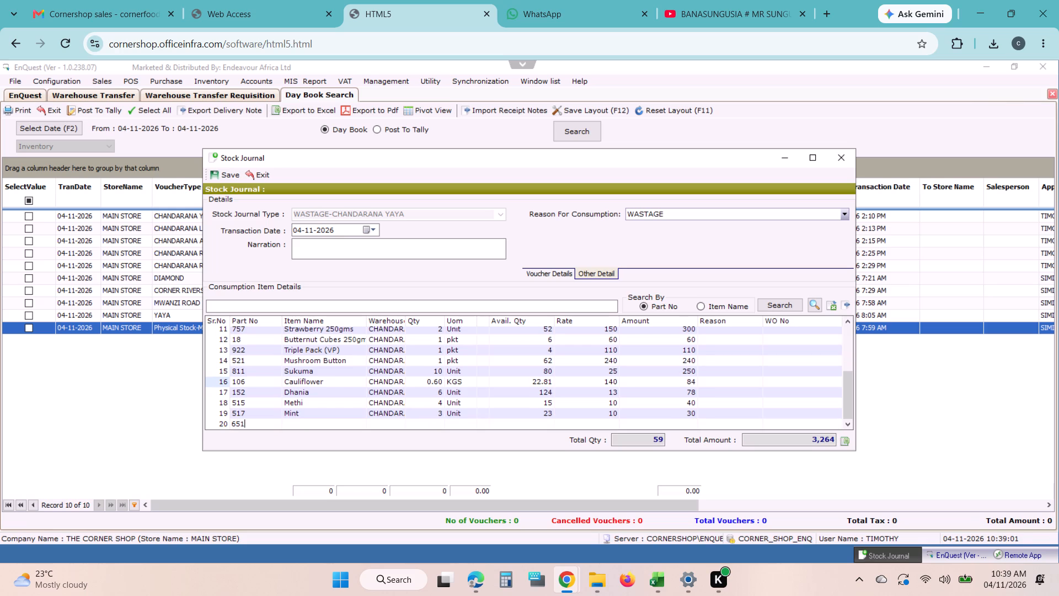
key("Return")
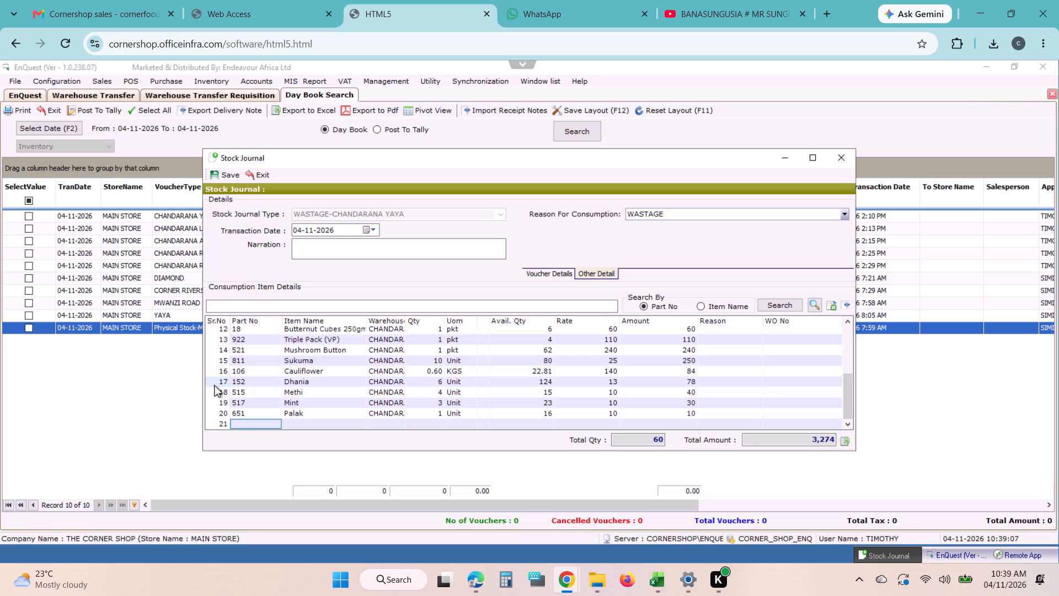
type("802")
key("Return")
key("2")
key("Return")
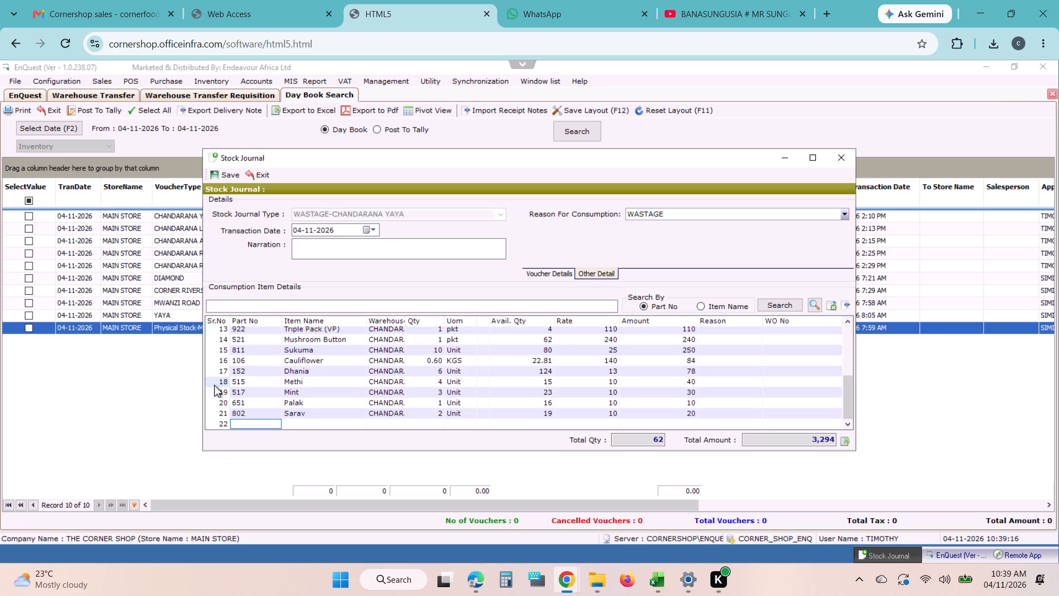
Add part number 853 (Terere) with quantity 5 as line 22 and 0110 (Kahorora) with quantity 3 as line 23.
type("853")
key("Return")
key("5")
key("Return")
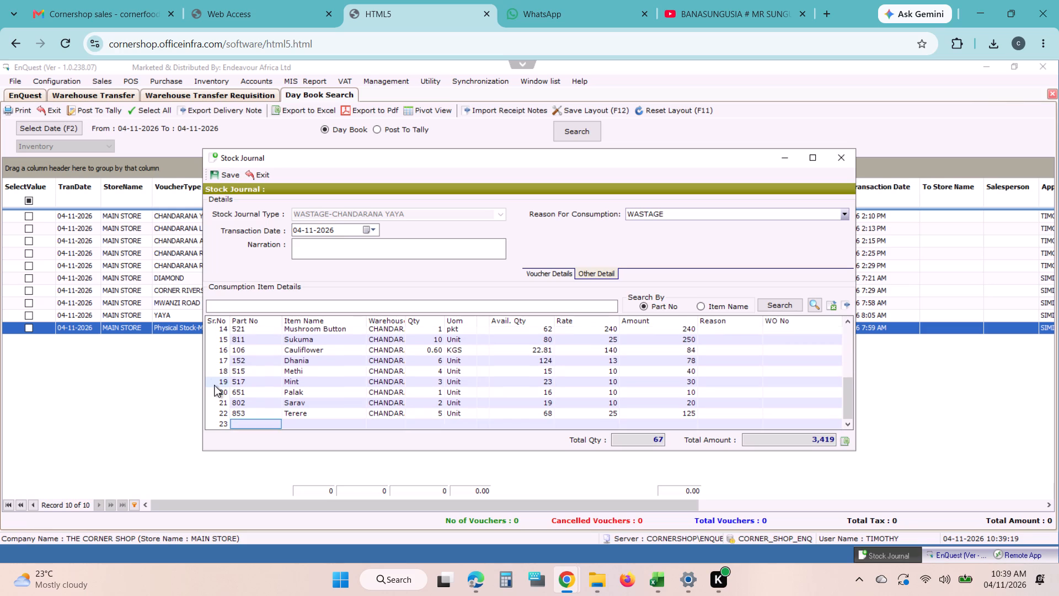
type("0110")
key("Return")
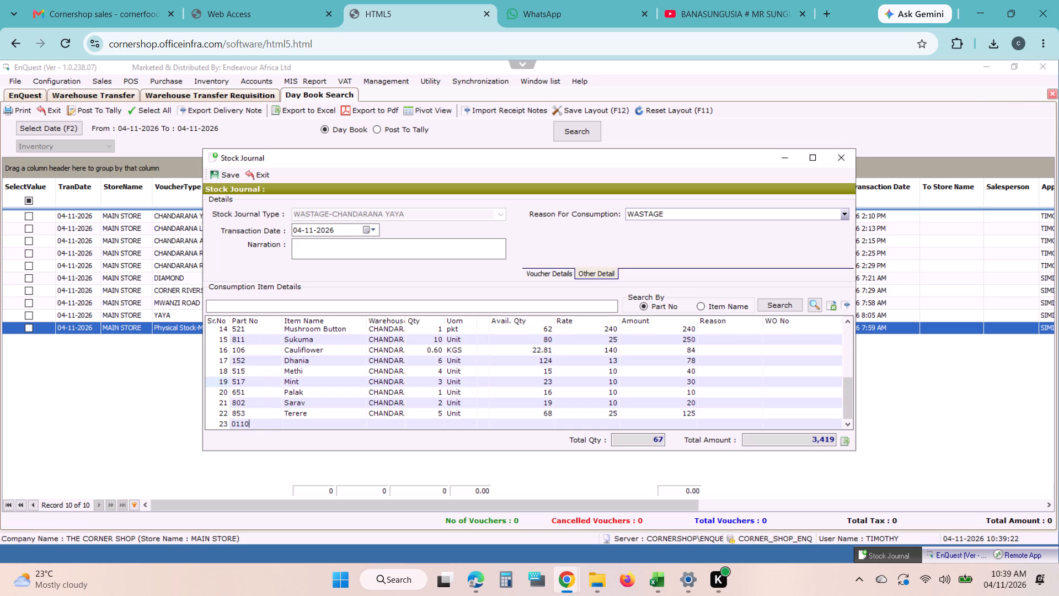
key("Return")
key("3")
key("BackSpace")
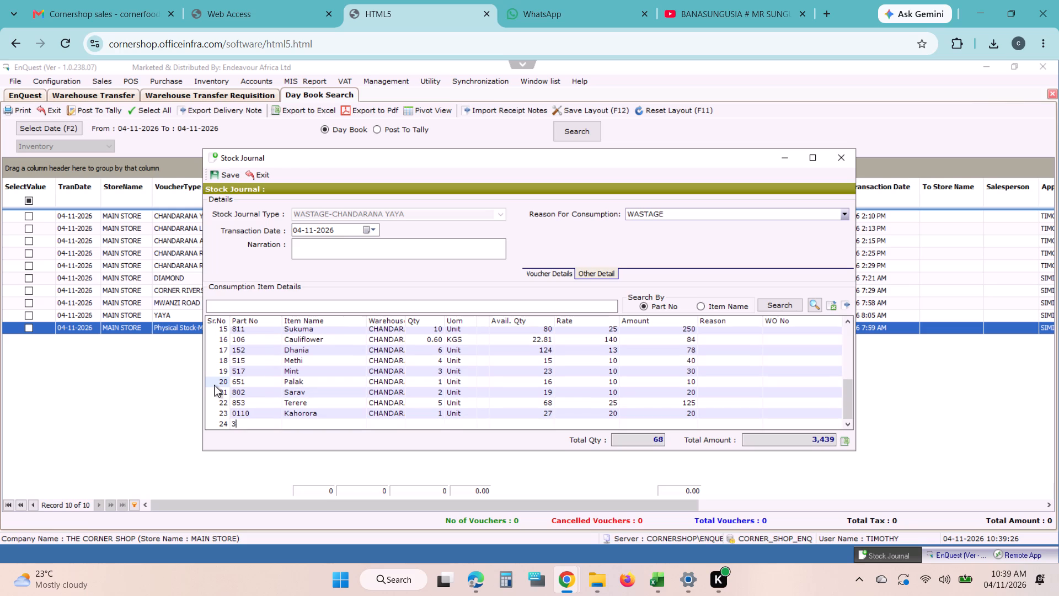
key("Return")
key("3")
key("Return")
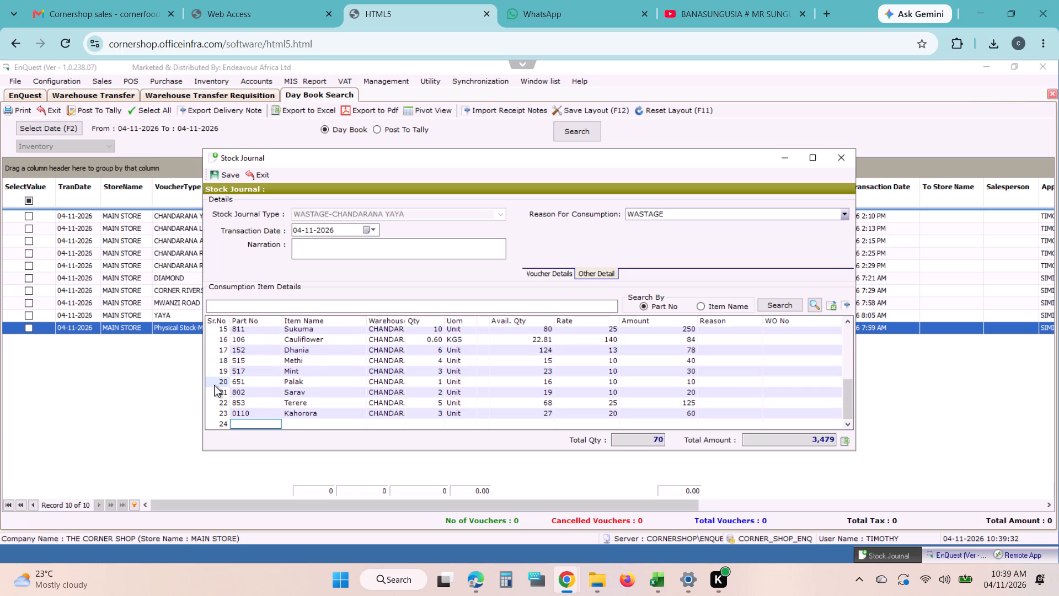
Add part number 00112 (Kunde) with quantity 2 as line 24 and 0164 (Sageti) with quantity 1 as line 25.
type("00112")
key("Return")
key("2")
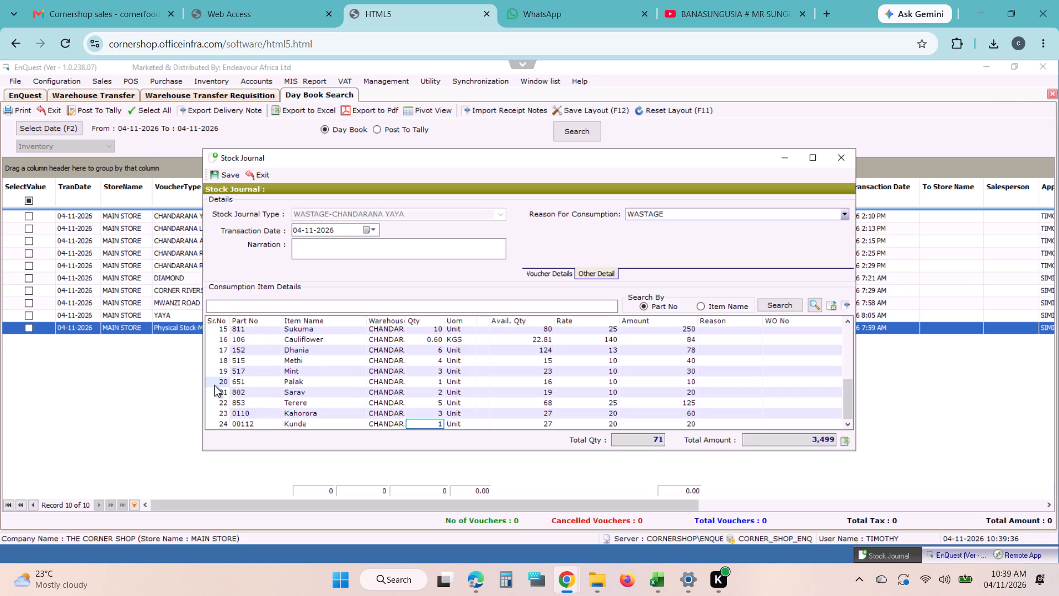
key("Return")
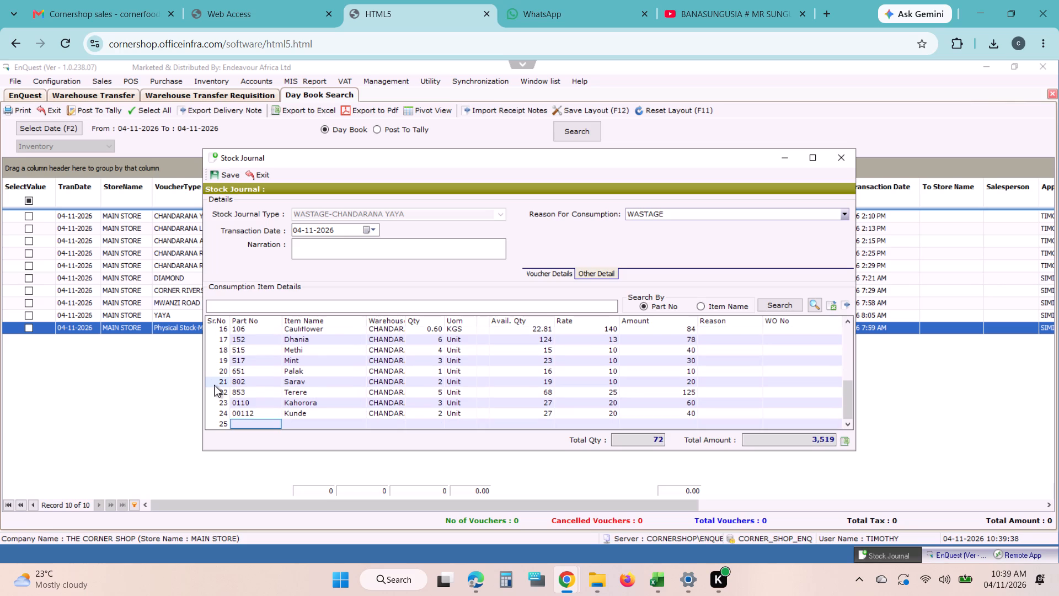
type("0164")
key("Return")
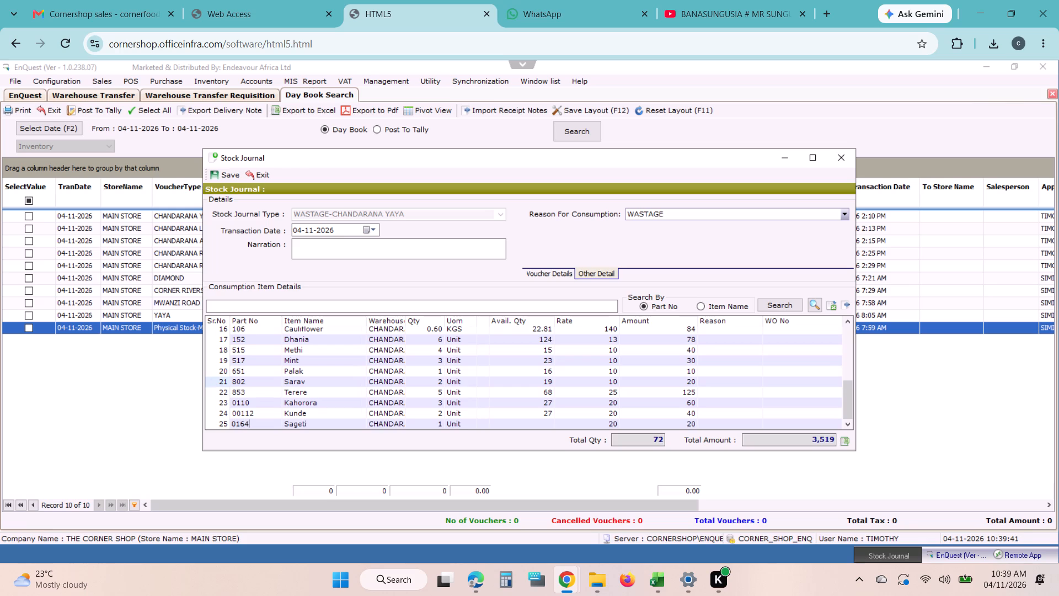
key("Return")
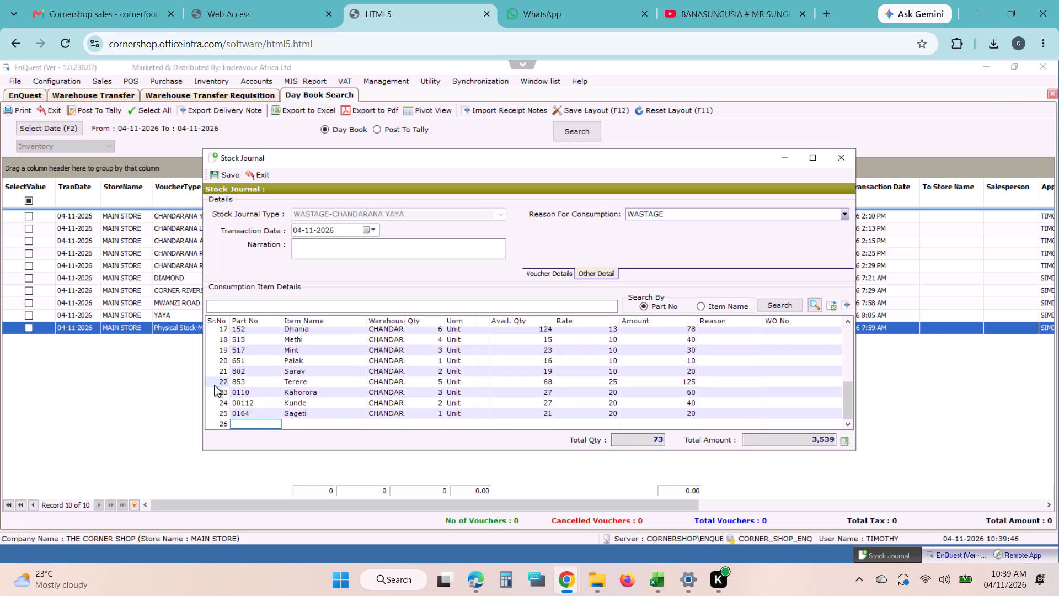
Add part number 0122 (Managu) with quantity 6 as line 26 and 0125 (Mint Yaya/Evergreen) with quantity 5 as line 27.
type("0122")
key("Return")
key("6")
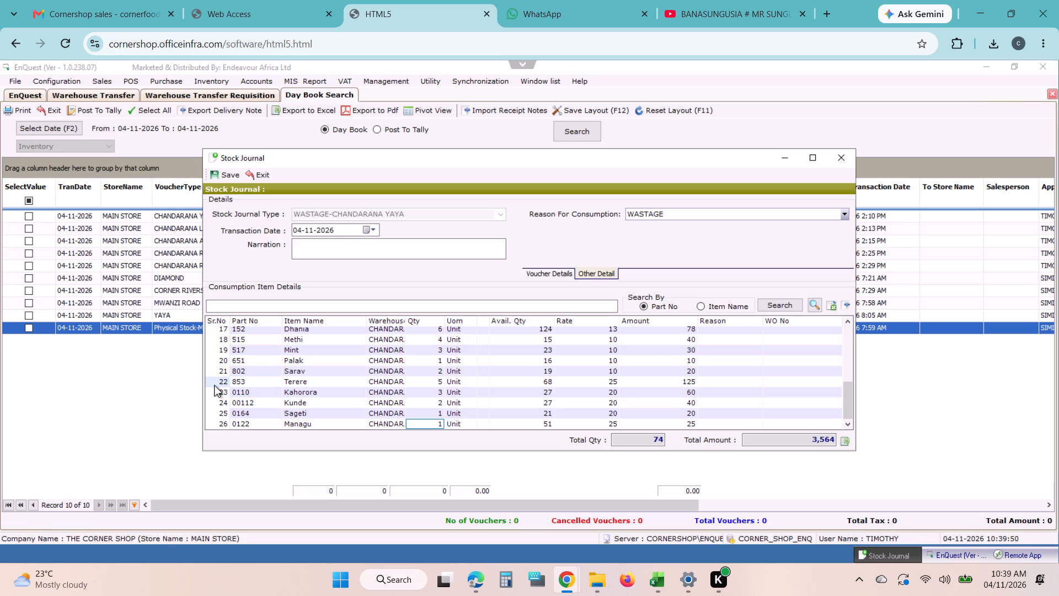
key("Return")
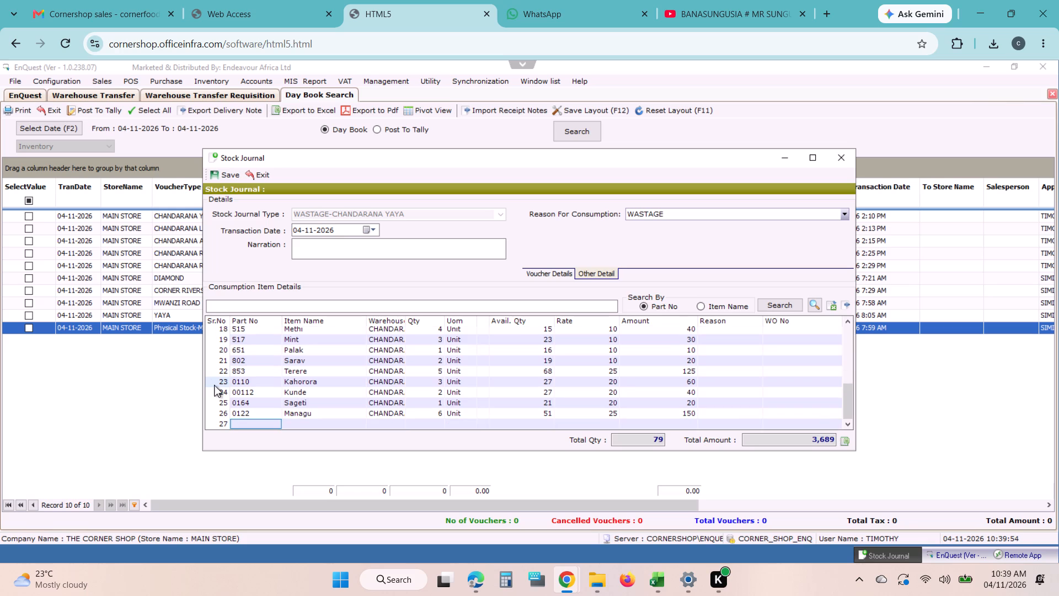
type("0125")
key("Return")
key("5")
key("Return")
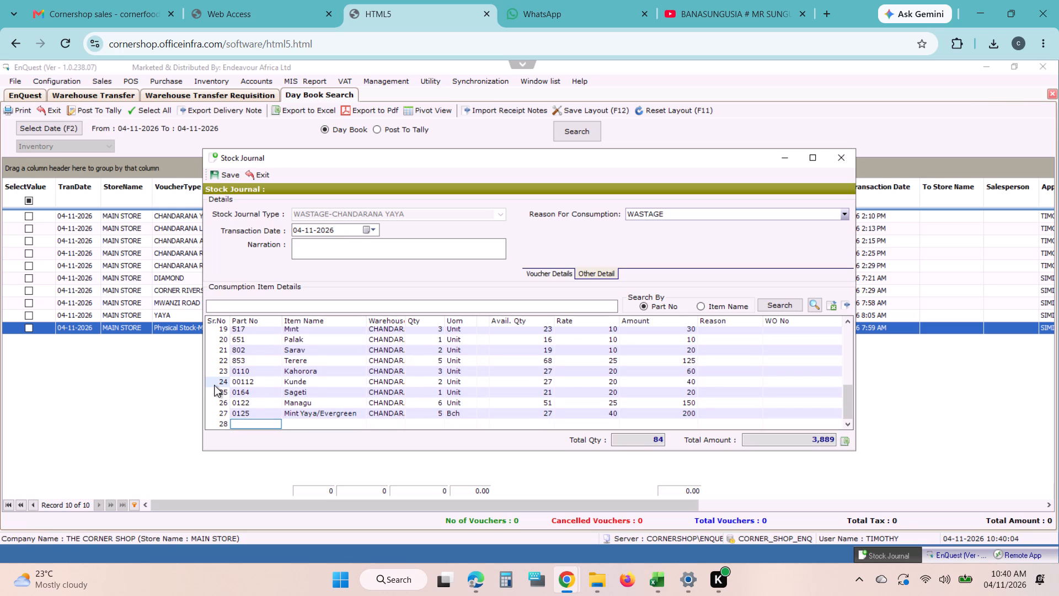
Add part number 457 (Lettuce Soft) with quantity 1 as line 28.
type("457")
key("Return")
key("Return")
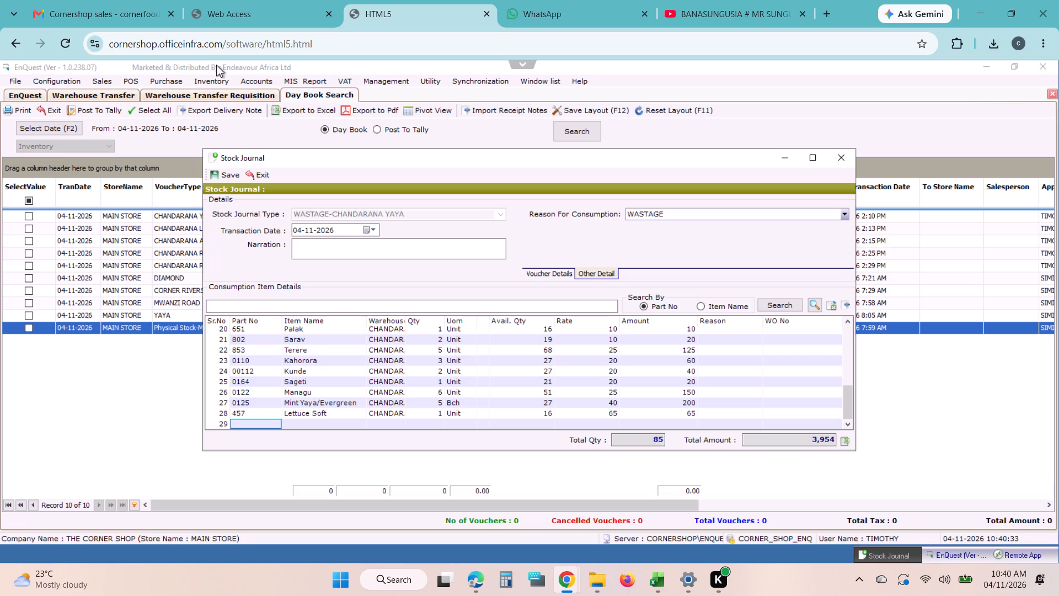
Save the Chandarana Yaya wastage stock journal without printing the transaction.
left_click(223, 166)
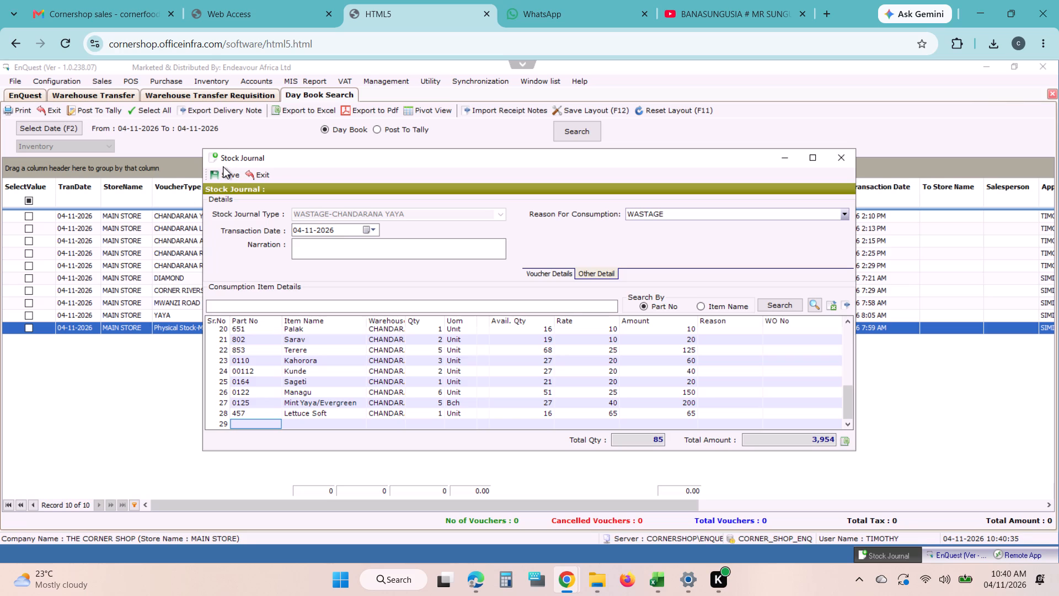
left_click(223, 172)
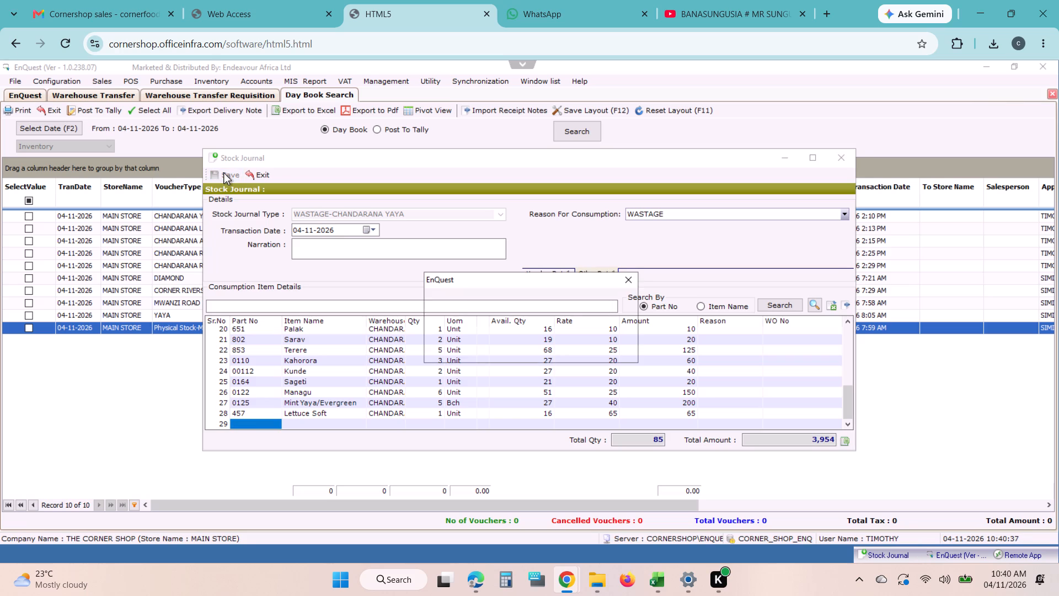
left_click(593, 351)
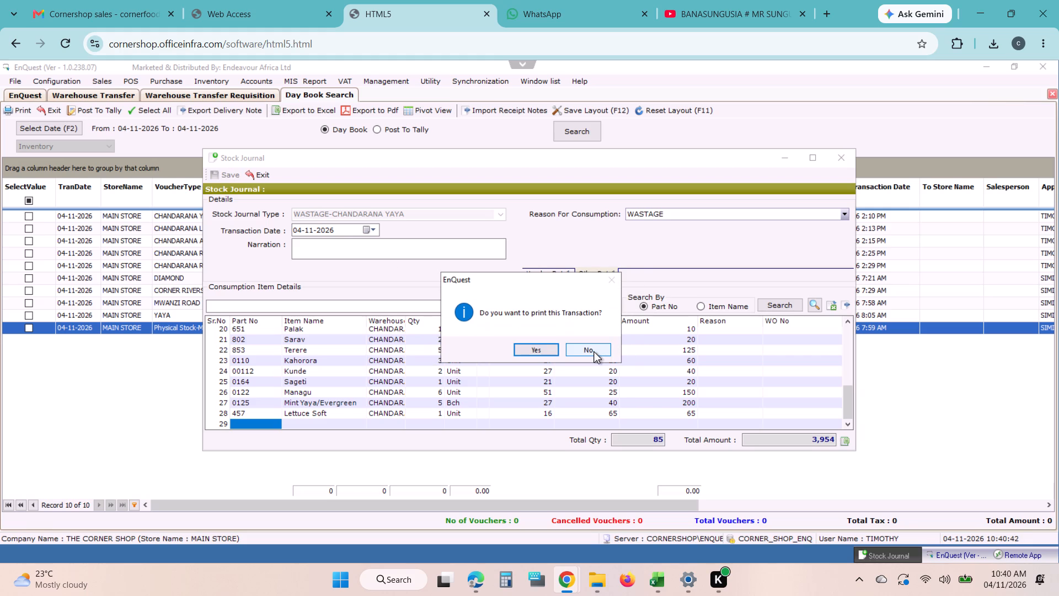
double_click(593, 351)
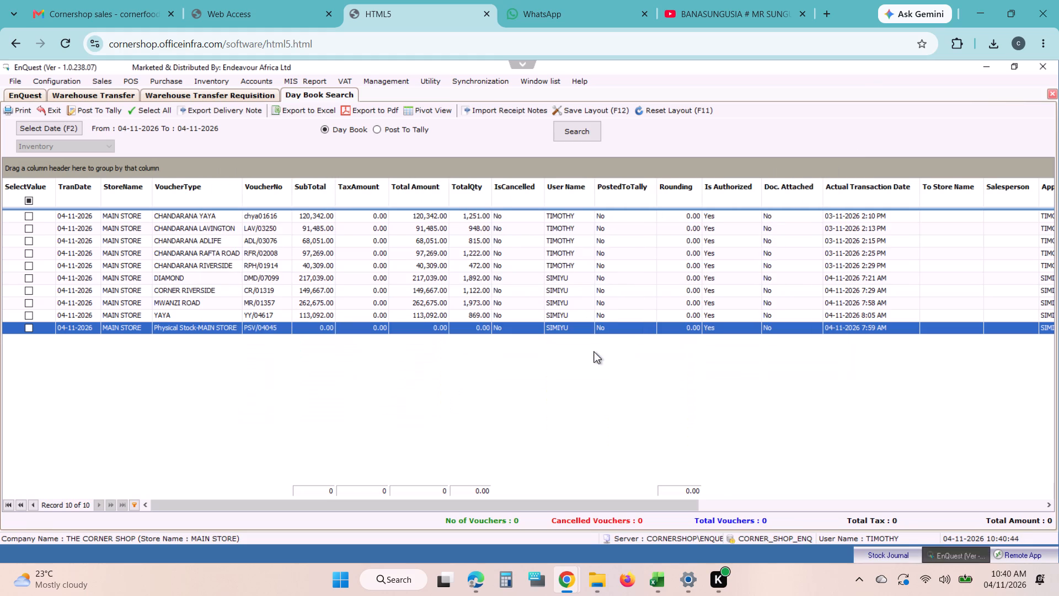